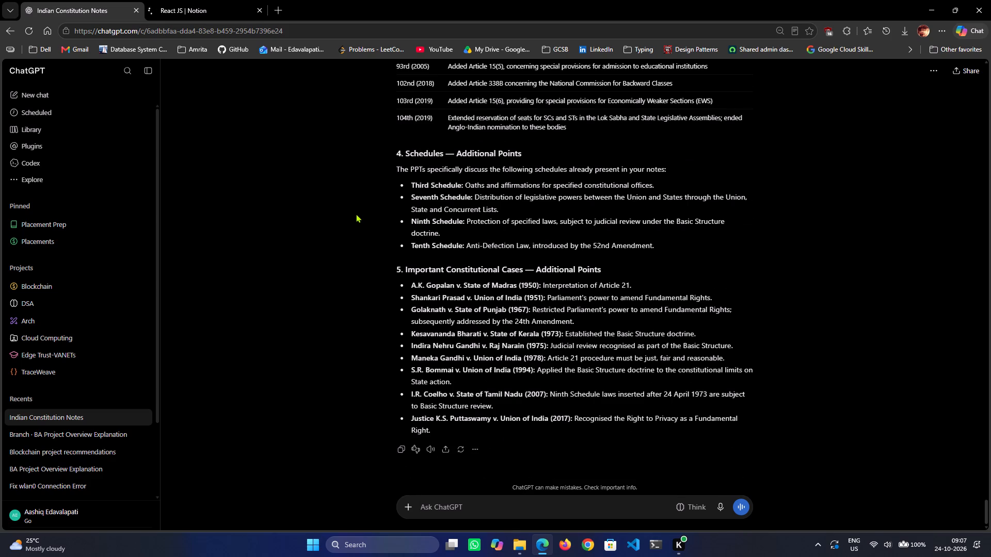
Copy the full response with the updated Indian Constitution notes and switch to Notion.
left_click(397, 449)
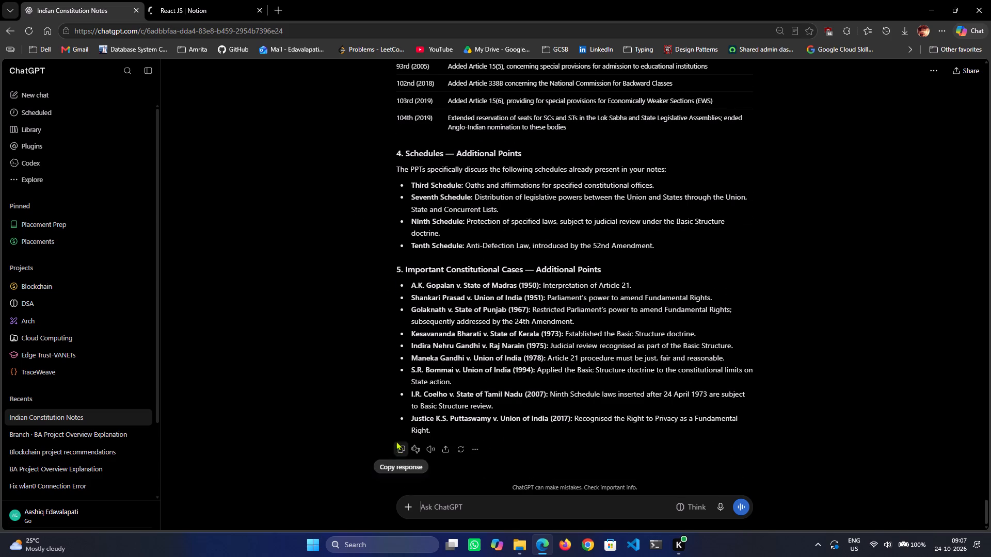
left_click(196, 14)
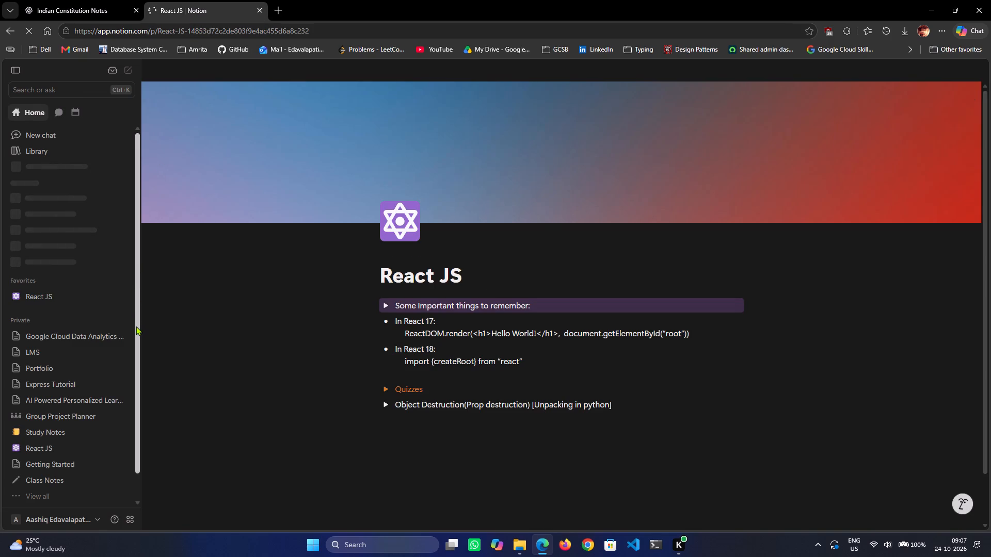
Look through the private Notion pages for a place for the notes, checking Study Notes for subpages and opening Class Notes.
scroll(80, 341, "up", 1)
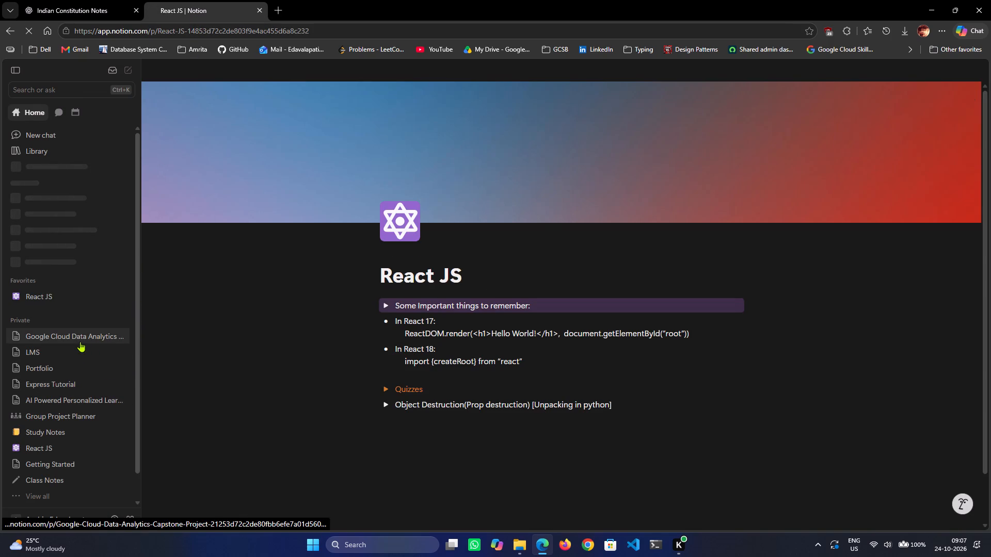
scroll(80, 337, "up", 1)
scroll(80, 337, "down", 2)
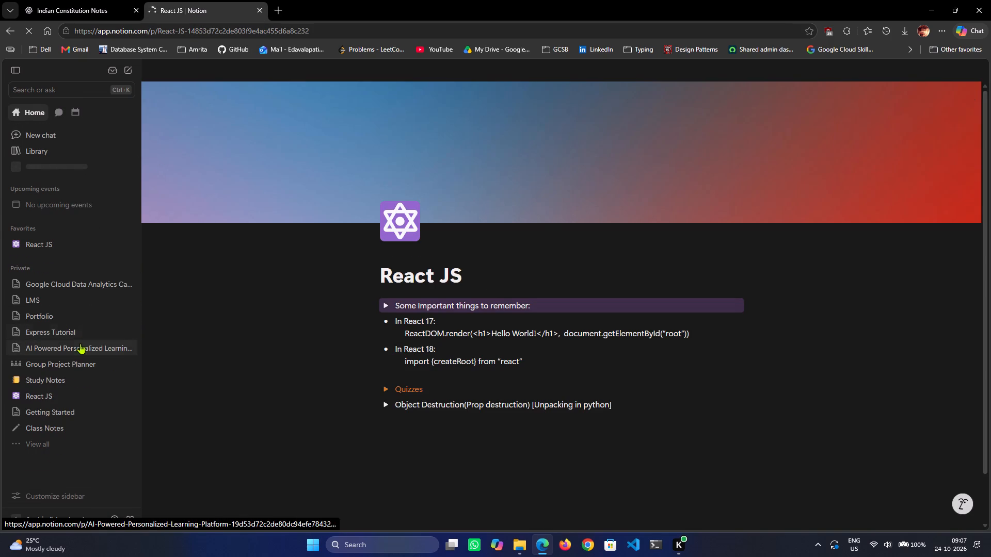
scroll(70, 428, "up", 4)
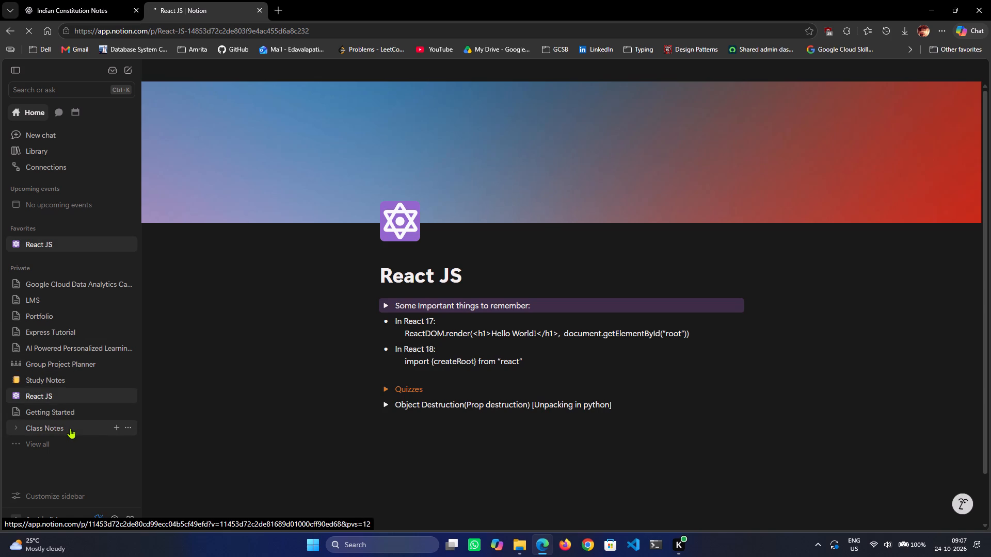
scroll(70, 428, "up", 2)
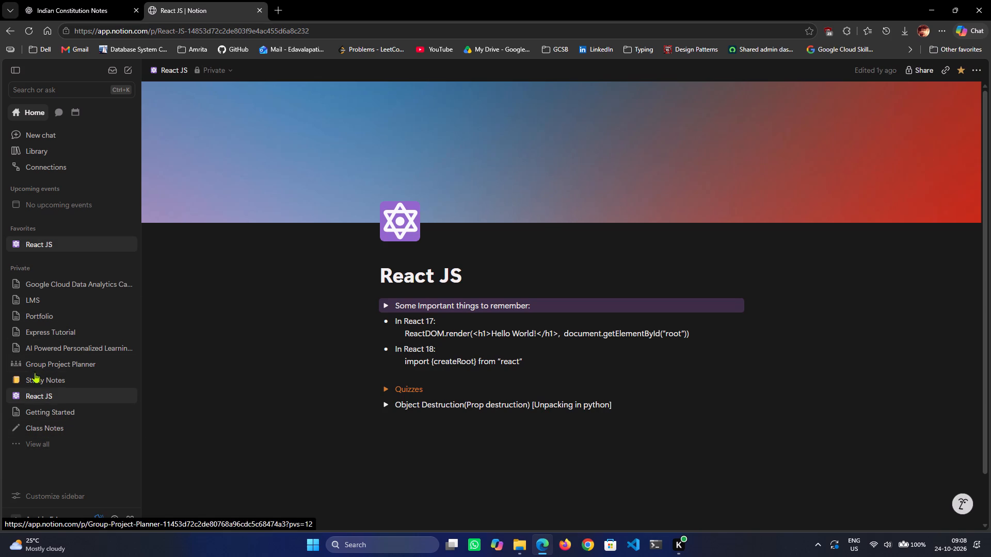
left_click(17, 381)
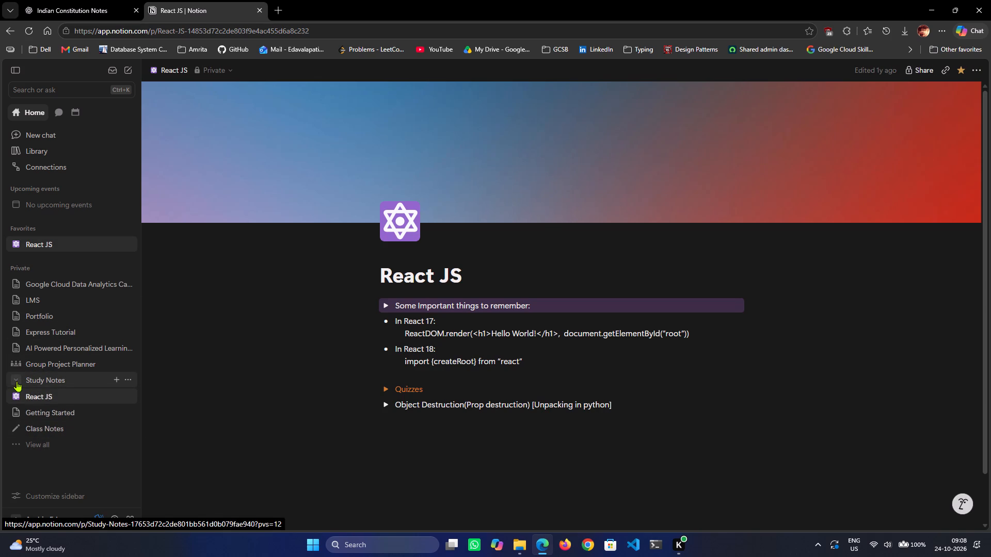
left_click(17, 381)
left_click(17, 381)
left_click(17, 381)
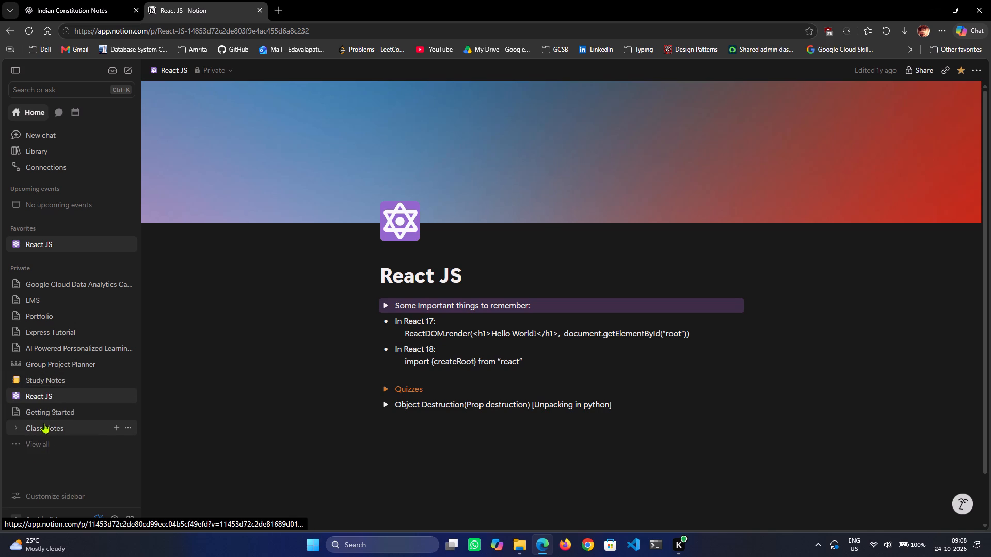
left_click(45, 429)
left_click(16, 423)
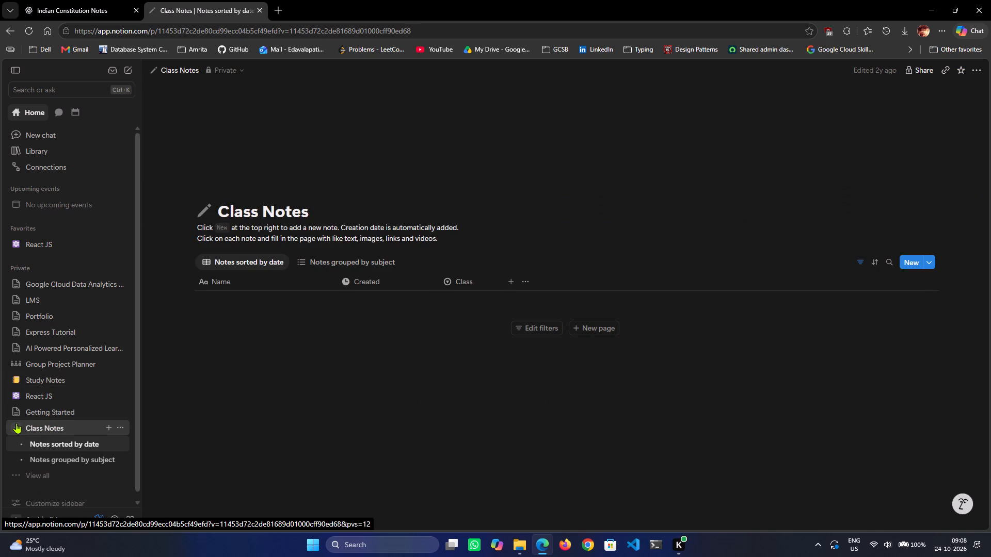
left_click(16, 423)
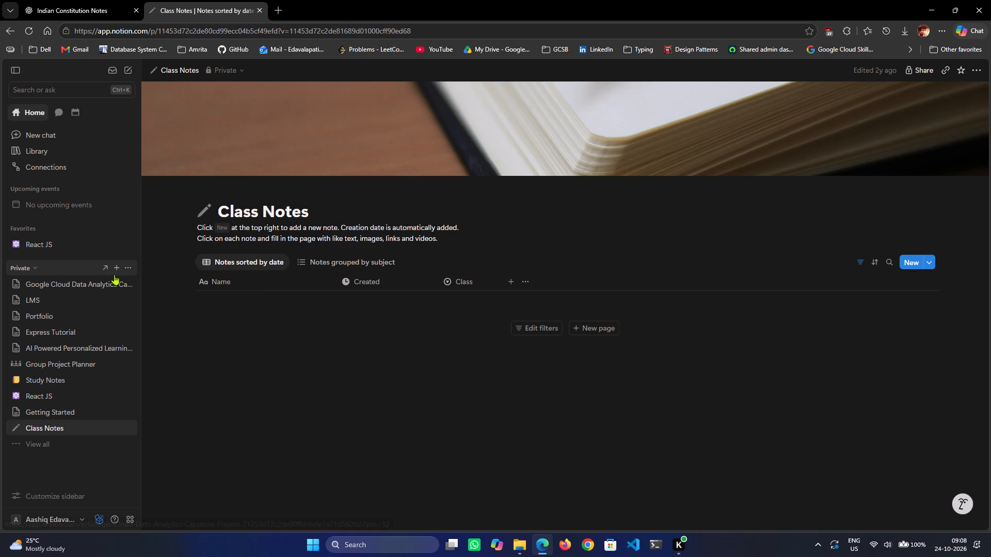
Create a new private page titled LAW and paste the copied constitution notes into its body.
left_click(119, 266)
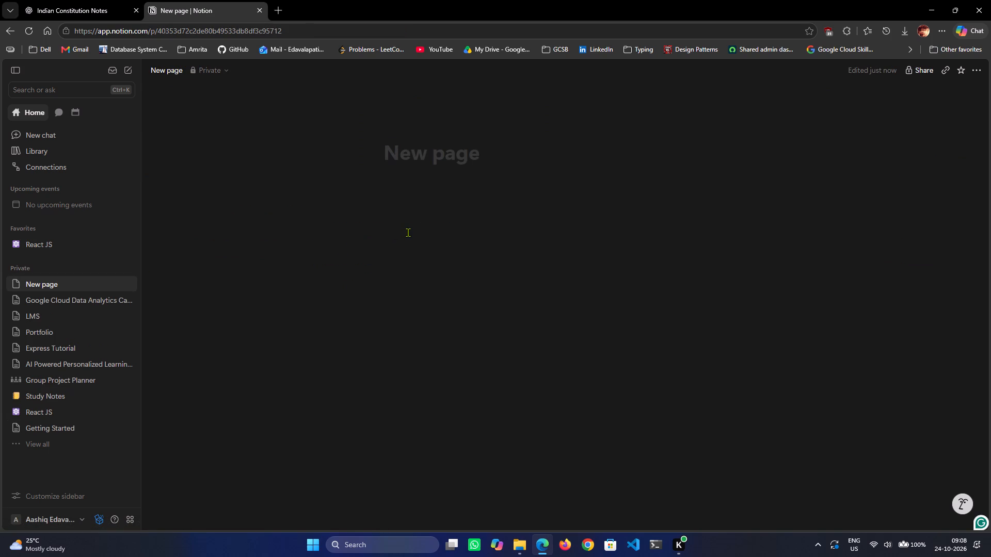
type("LAW")
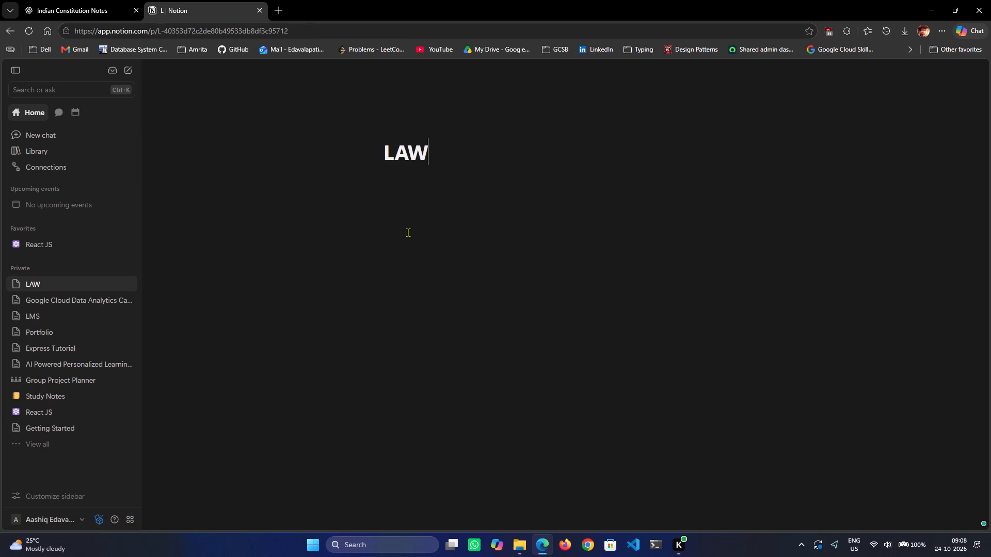
key("Return")
key("ctrl+v")
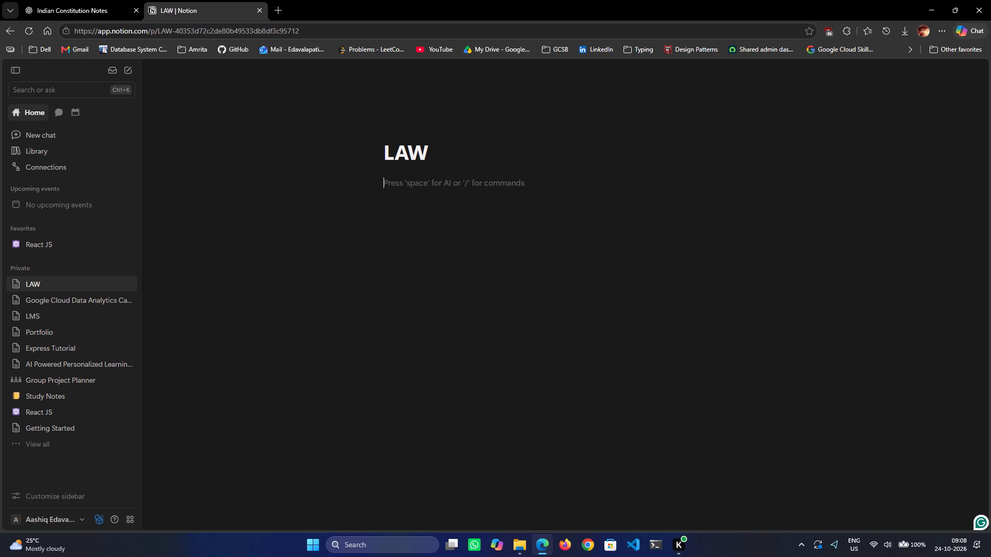
Delete the word "Updated" from the Indian Constitution heading at the start of the LAW page.
left_click(571, 216)
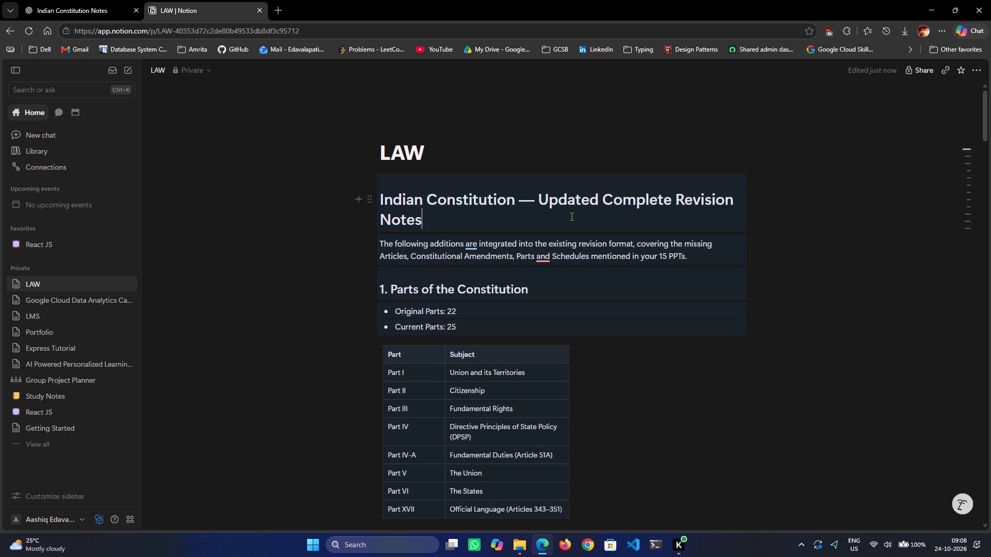
left_click(571, 216)
left_click(572, 215)
double_click(574, 201)
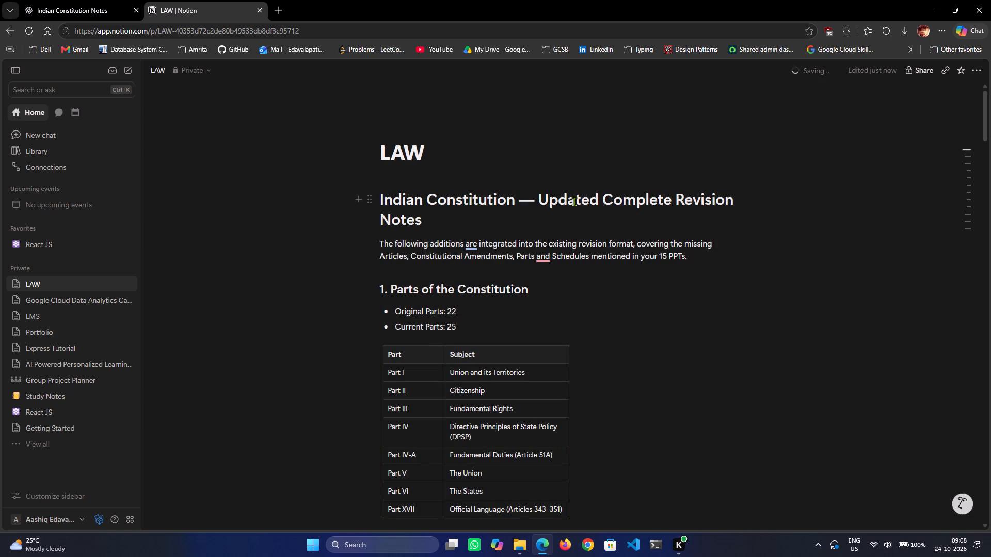
key("BackSpace")
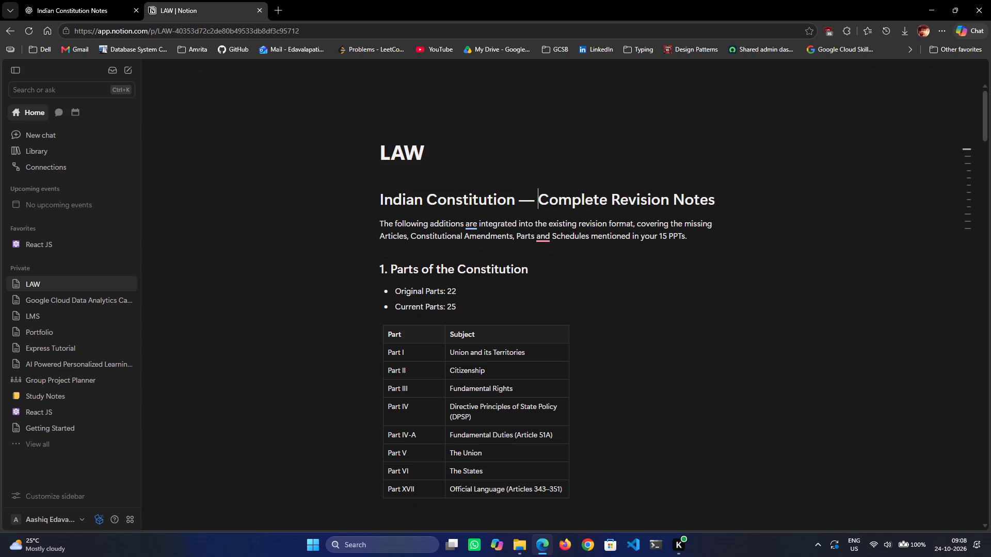
Delete the introductory paragraph about the integrated additions beneath the main heading, along with its empty line.
left_click_drag(691, 243, 690, 241)
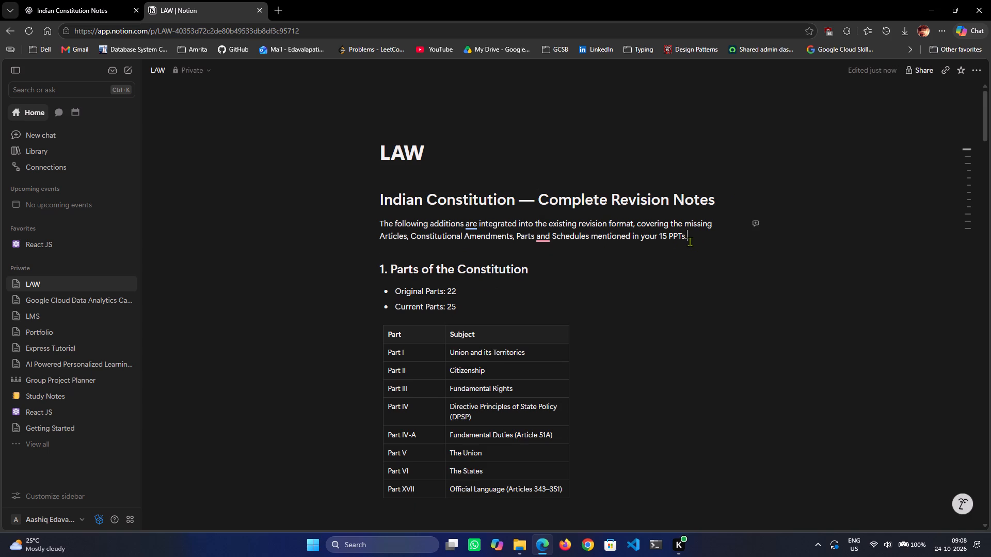
left_click_drag(690, 241, 626, 230)
triple_click(640, 231)
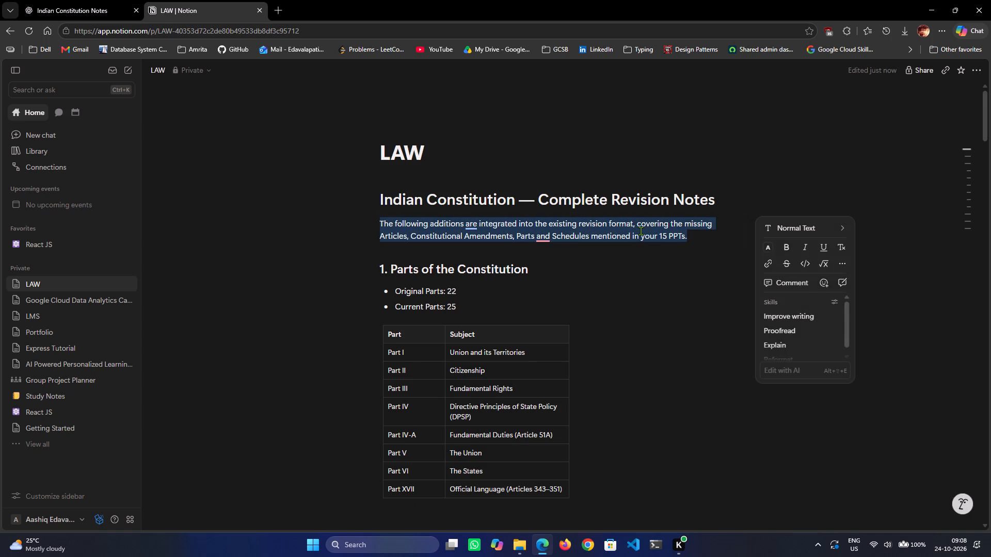
key("BackSpace")
key("BackSpace")
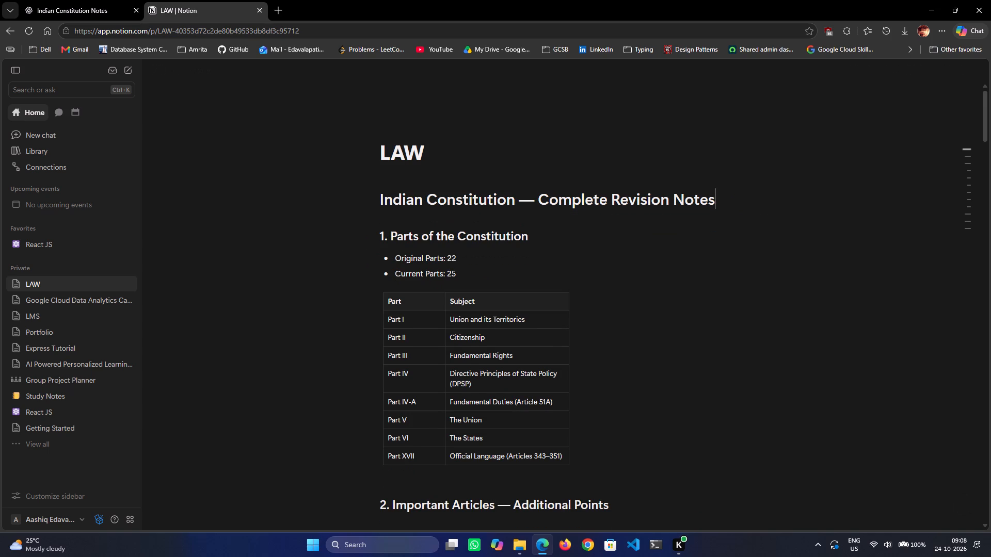
Look over the Parts of the Constitution section, including its two bullets and the Part and Subject table.
left_click_drag(472, 280, 443, 269)
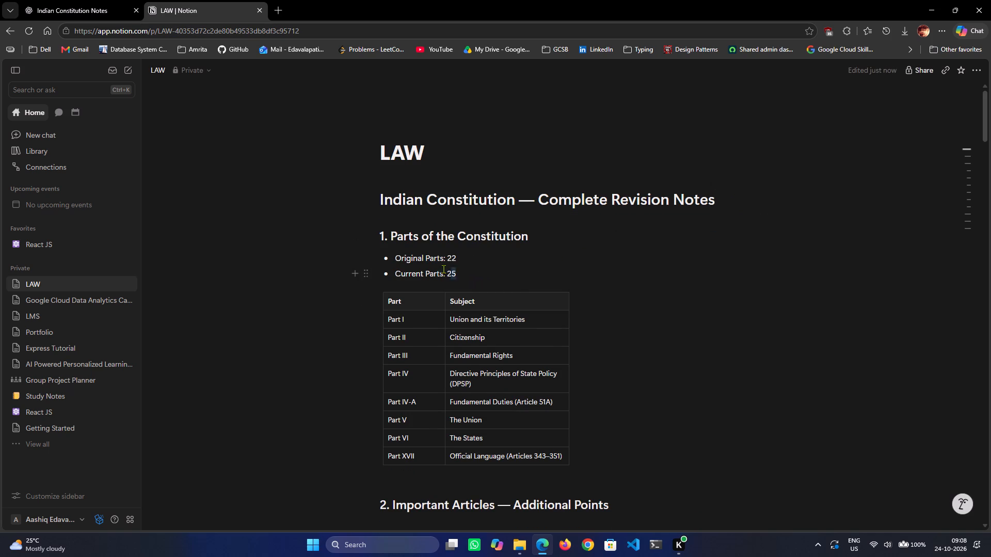
left_click_drag(443, 269, 377, 240)
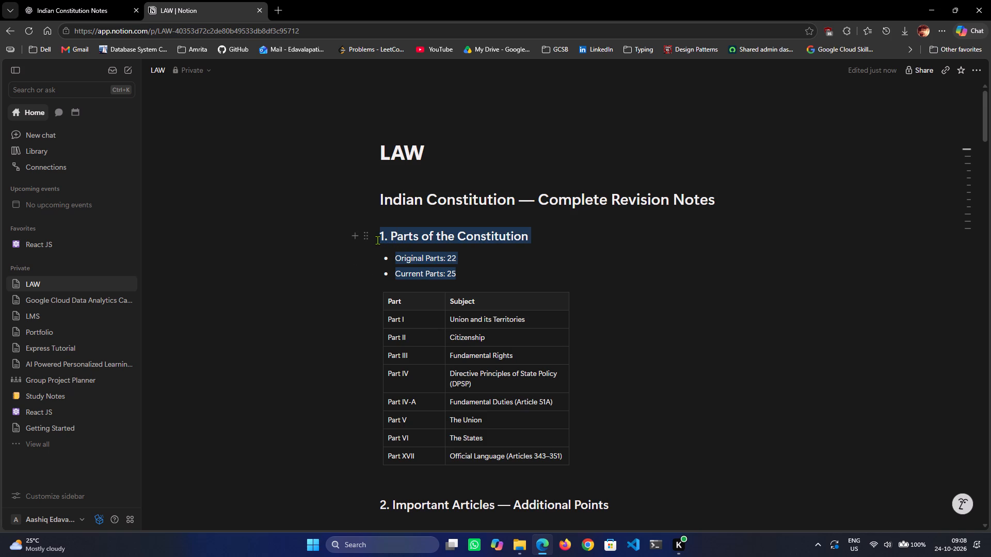
left_click(527, 279)
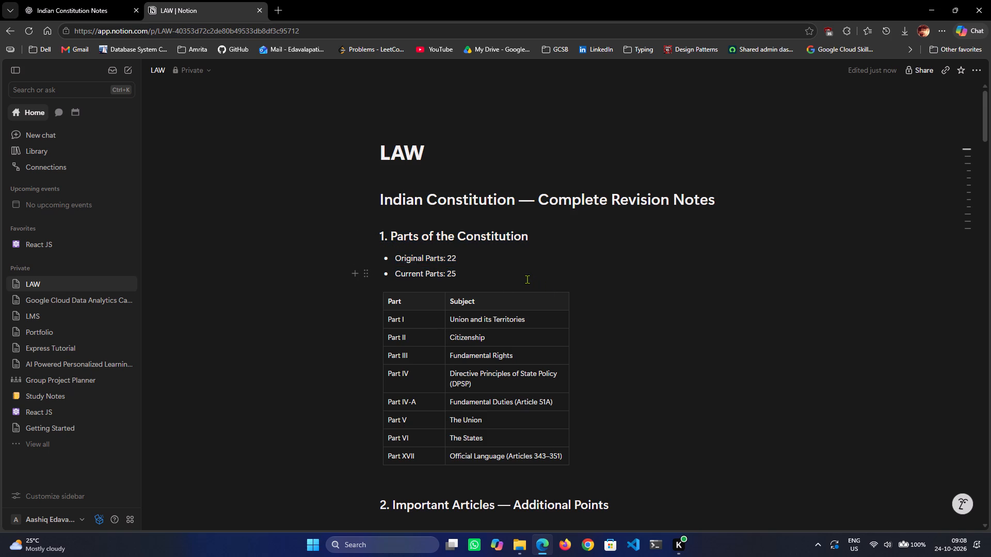
scroll(527, 279, "down", 2)
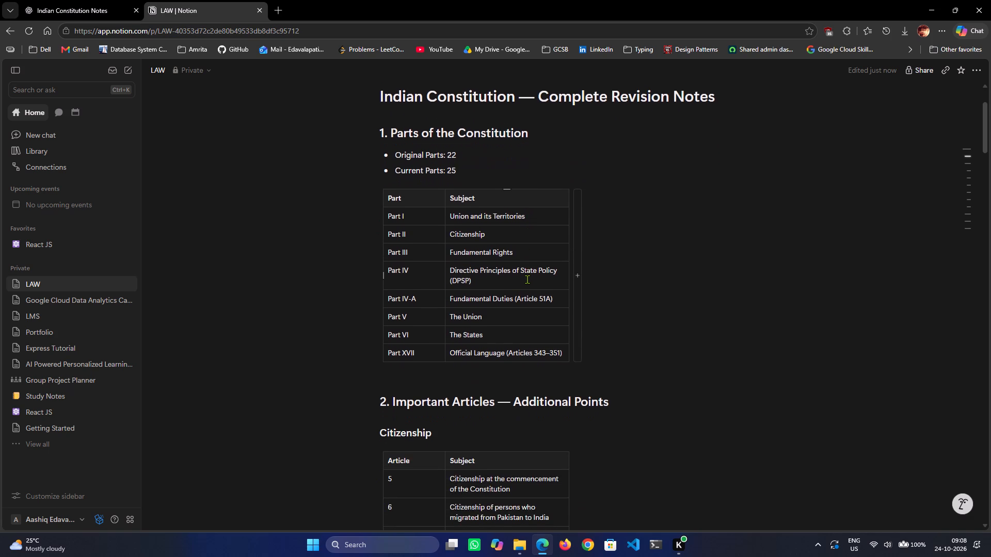
scroll(527, 279, "down", 1)
scroll(527, 279, "up", 1)
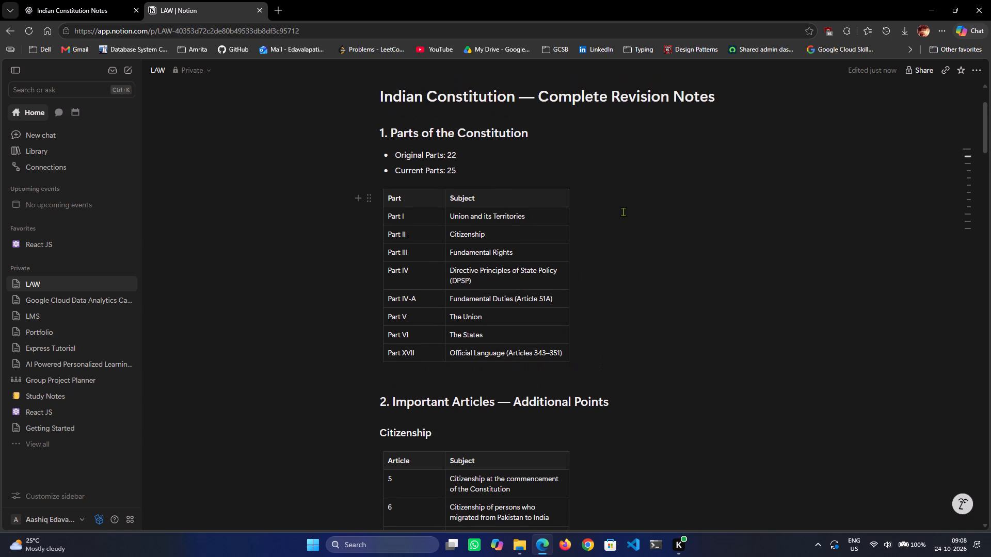
double_click(624, 209)
left_click_drag(624, 209, 629, 285)
left_click(614, 383)
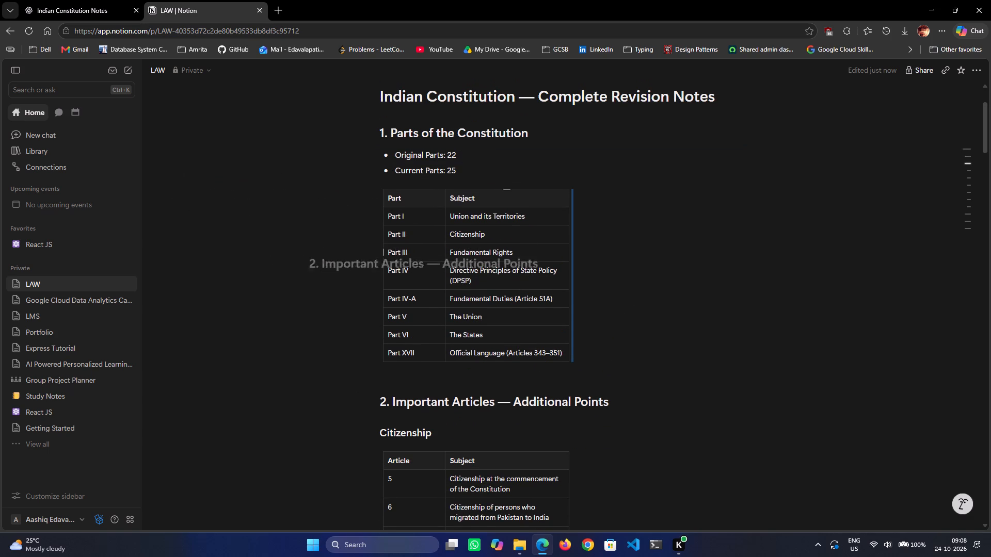
left_click_drag(602, 361, 600, 360)
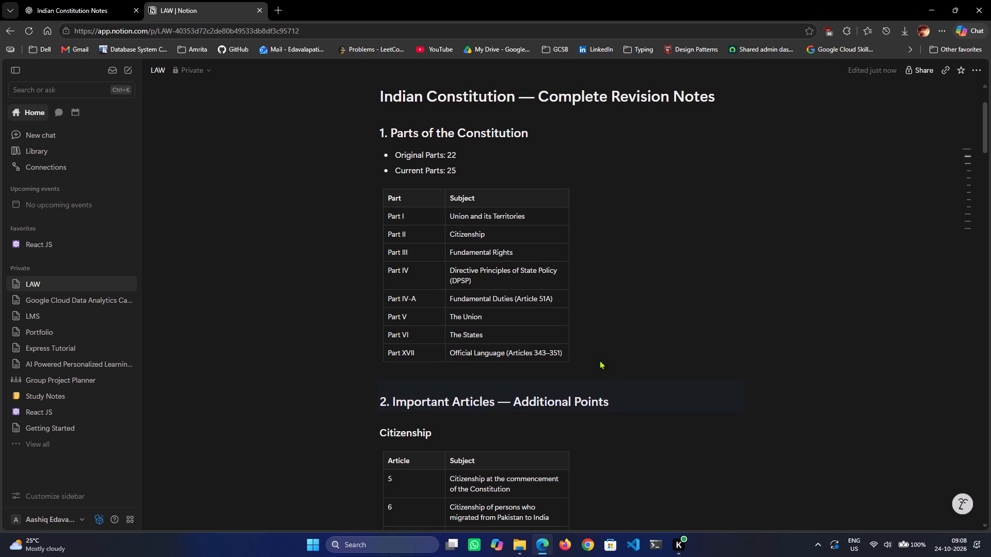
left_click_drag(600, 360, 368, 190)
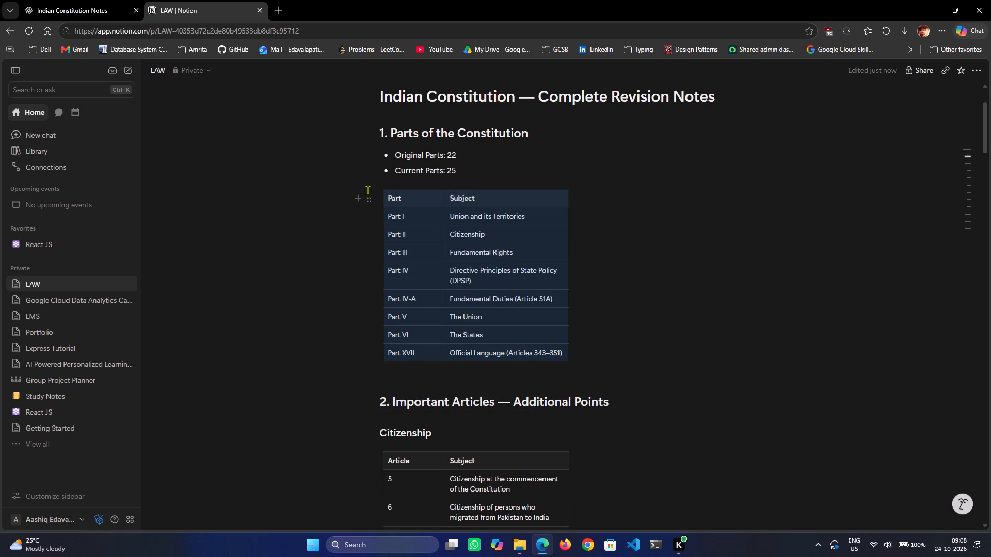
left_click(355, 300)
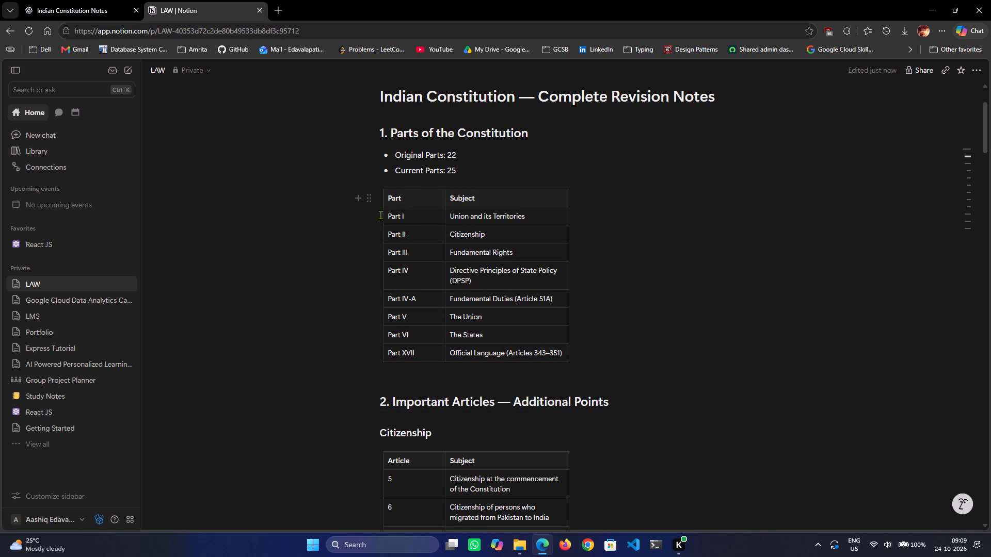
Read the Parts of the Constitution table row by row, from Part I down to Part XVII.
left_click_drag(388, 216, 447, 216)
left_click_drag(447, 216, 525, 216)
left_click(525, 216)
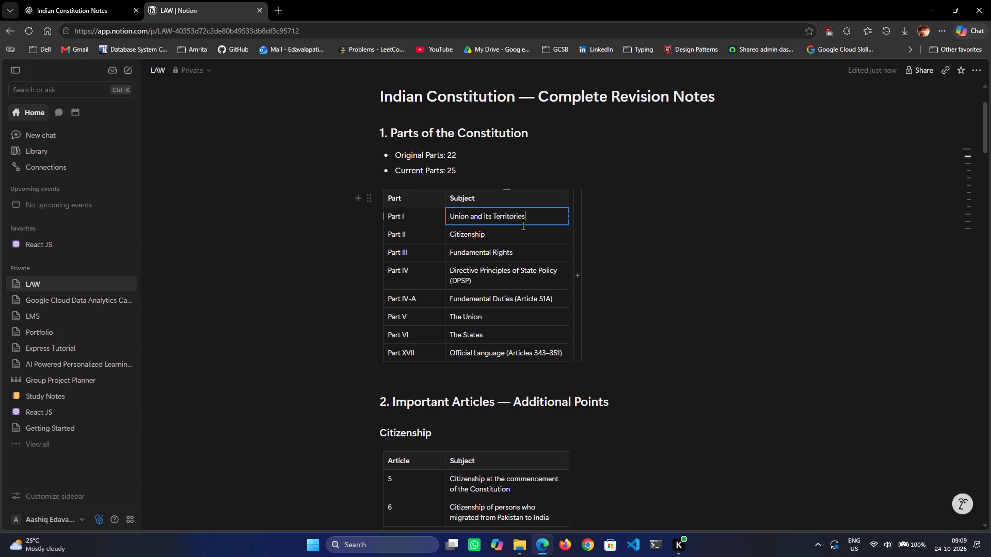
left_click(521, 232)
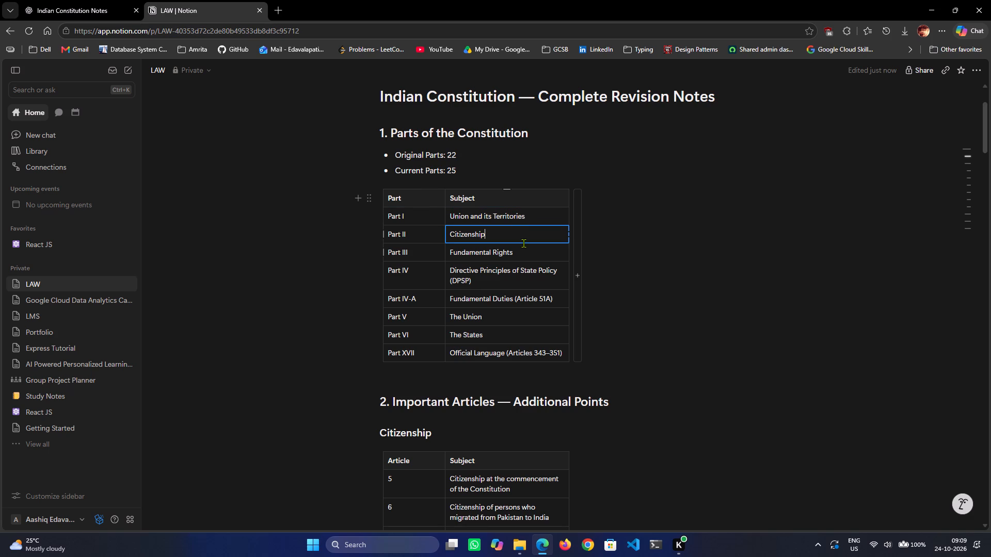
left_click(529, 273)
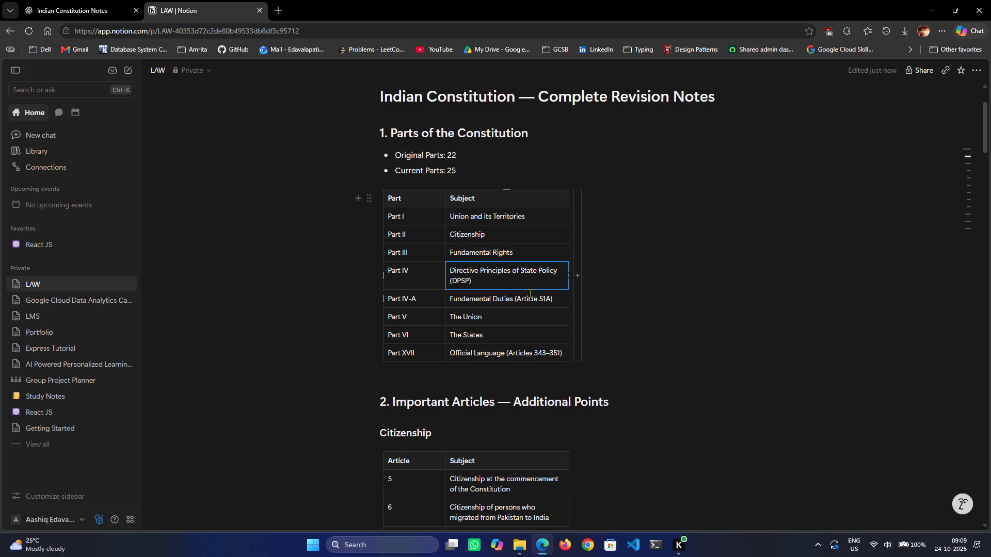
left_click(531, 301)
left_click(528, 320)
left_click(518, 337)
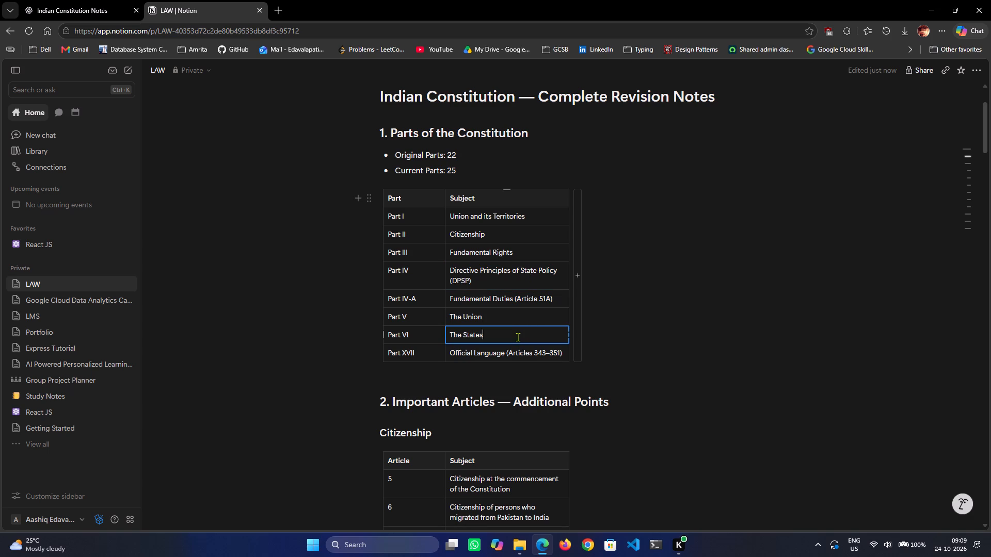
left_click(516, 350)
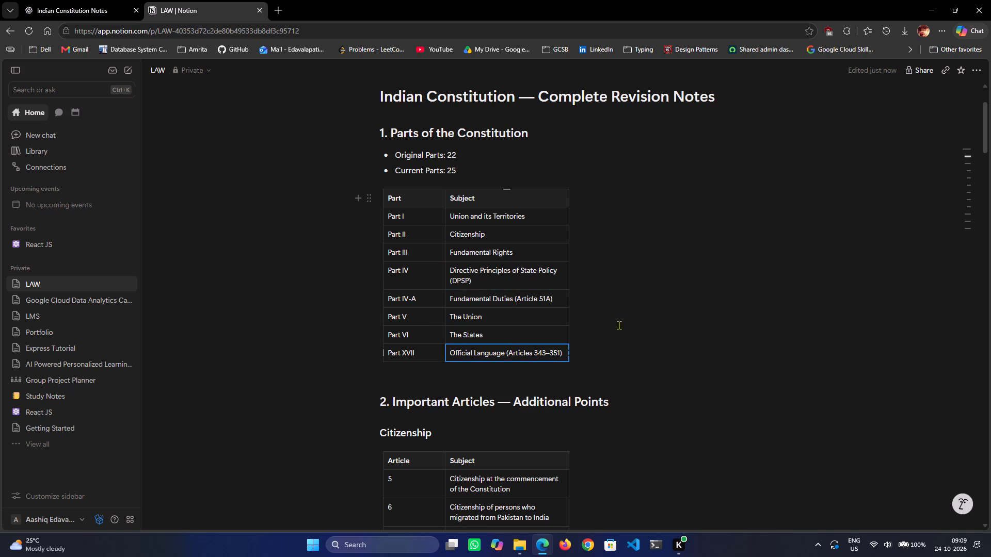
left_click(617, 353)
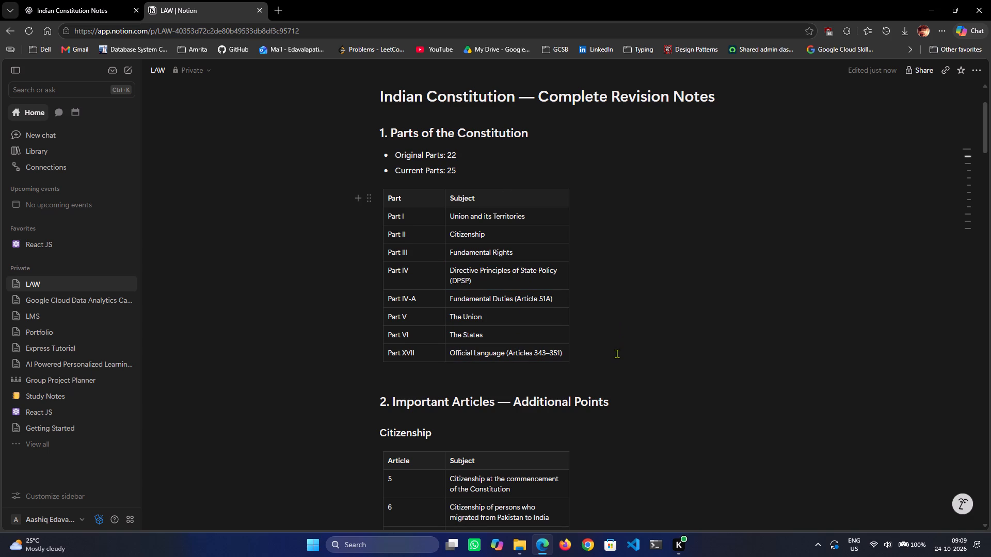
Examine the Citizenship table under Important Articles, checking which article numbers it covers.
scroll(617, 353, "down", 6)
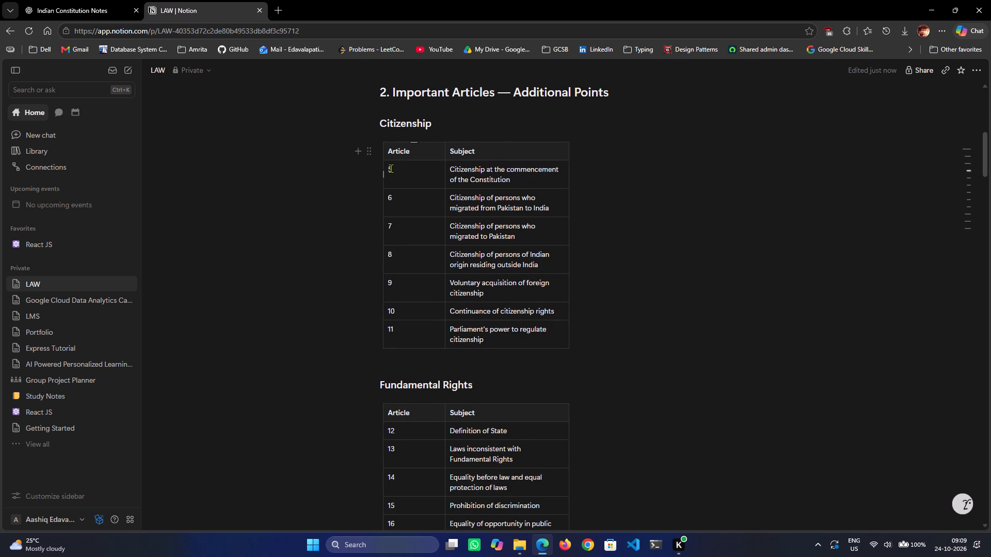
left_click_drag(389, 168, 429, 242)
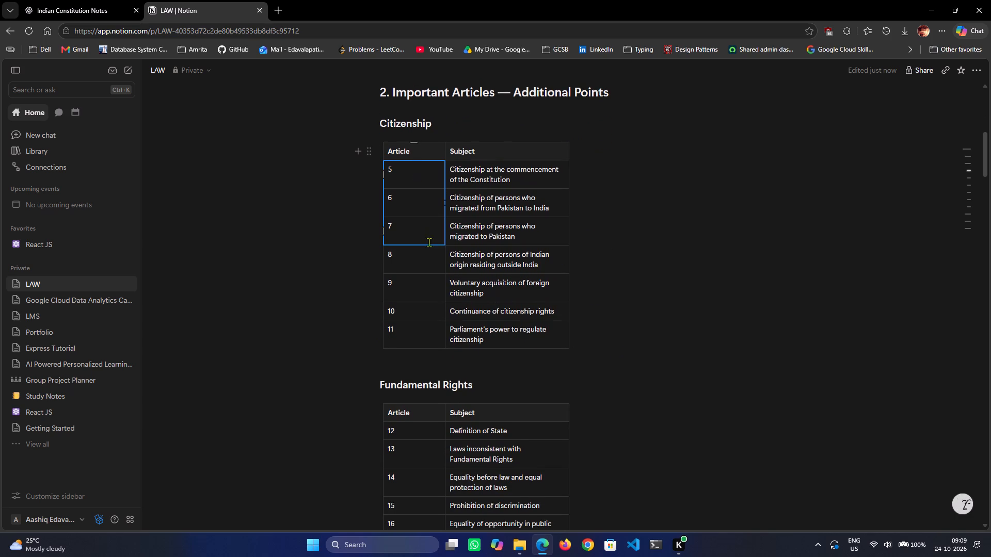
left_click_drag(429, 242, 433, 338)
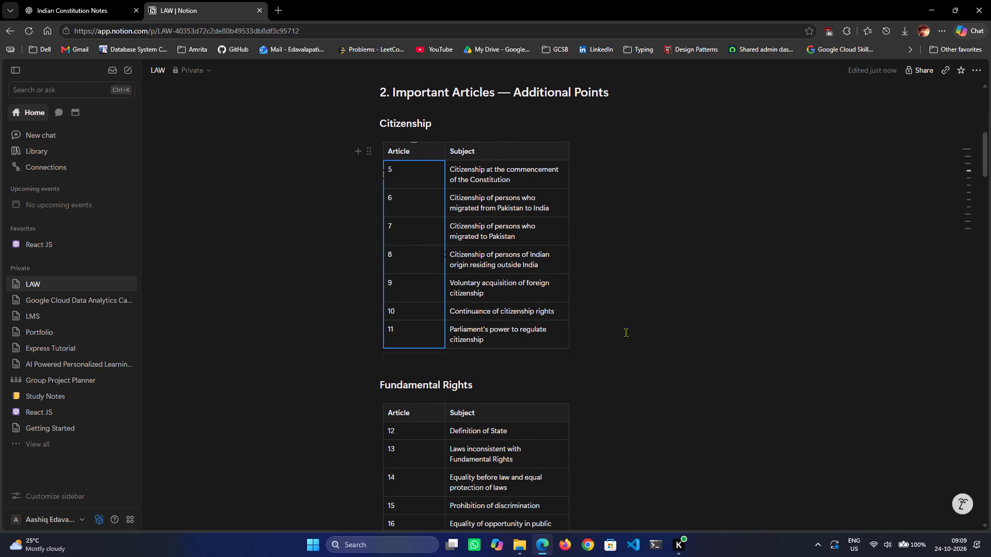
left_click(629, 336)
left_click_drag(607, 343, 396, 187)
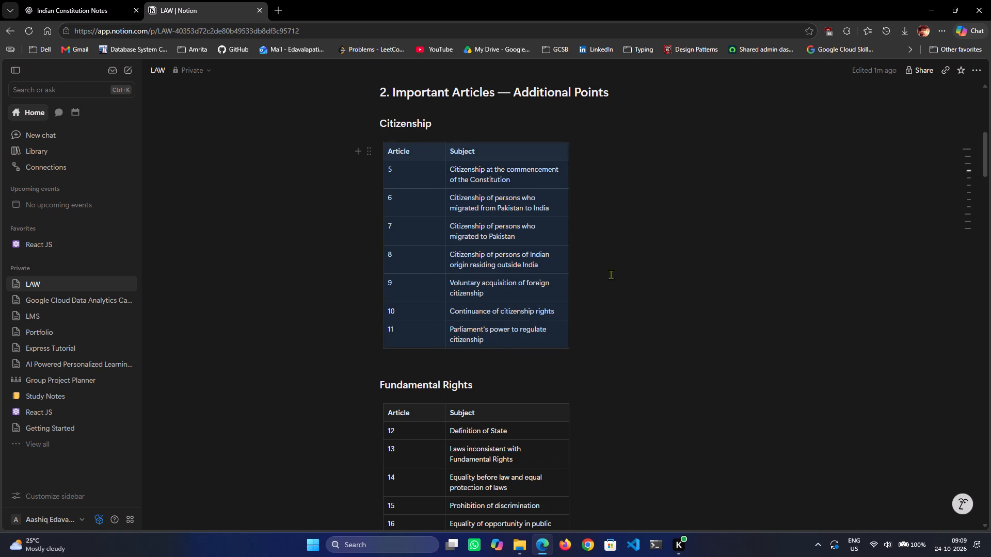
Search the web in a new tab for "citizenship related articles".
key("ctrl+t")
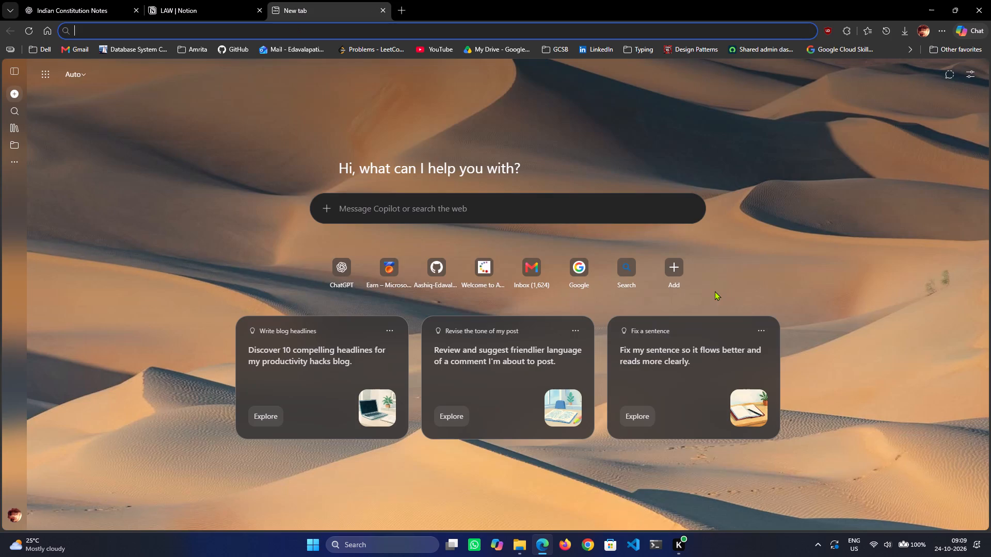
type("citizenship related articles")
key("Return")
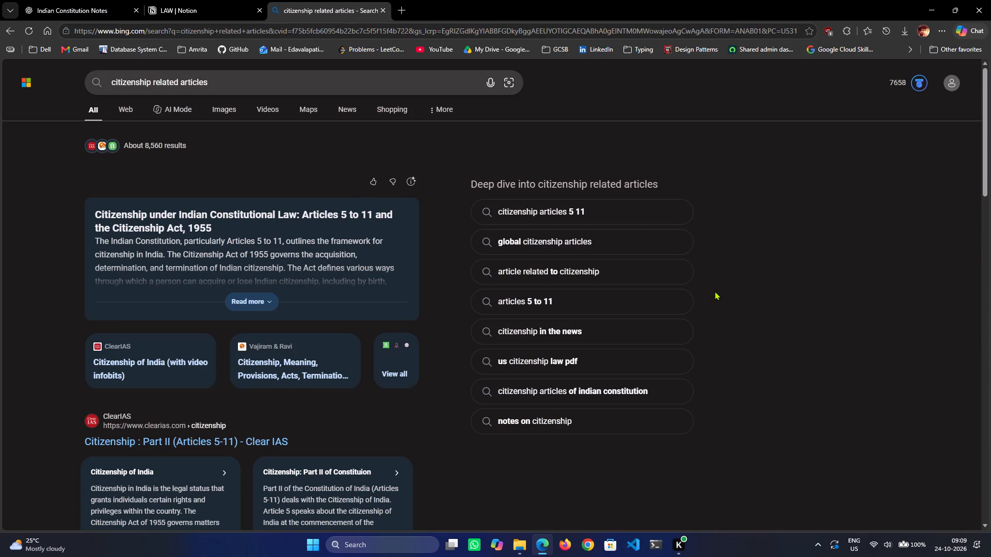
Return to the LAW page and append "(5 to 11)" to the Citizenship subheading.
key("ctrl+shift+Tab")
left_click(715, 291)
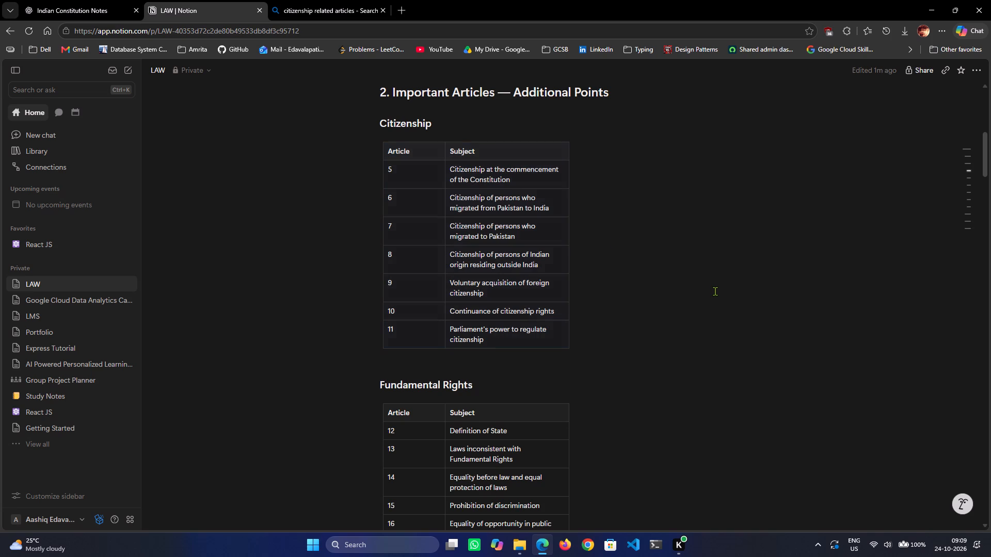
left_click(481, 124)
key("space")
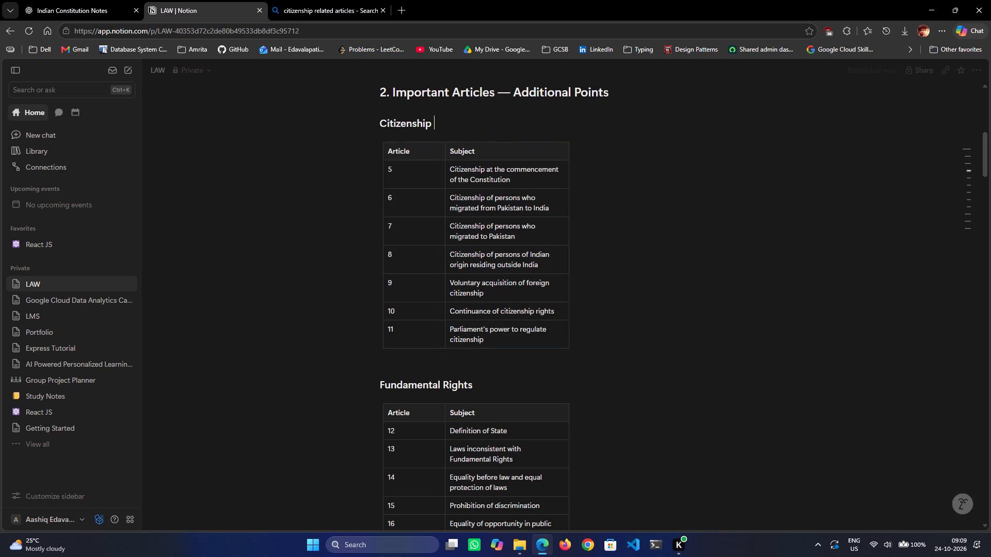
type("(5")
key("space")
type("to 11)")
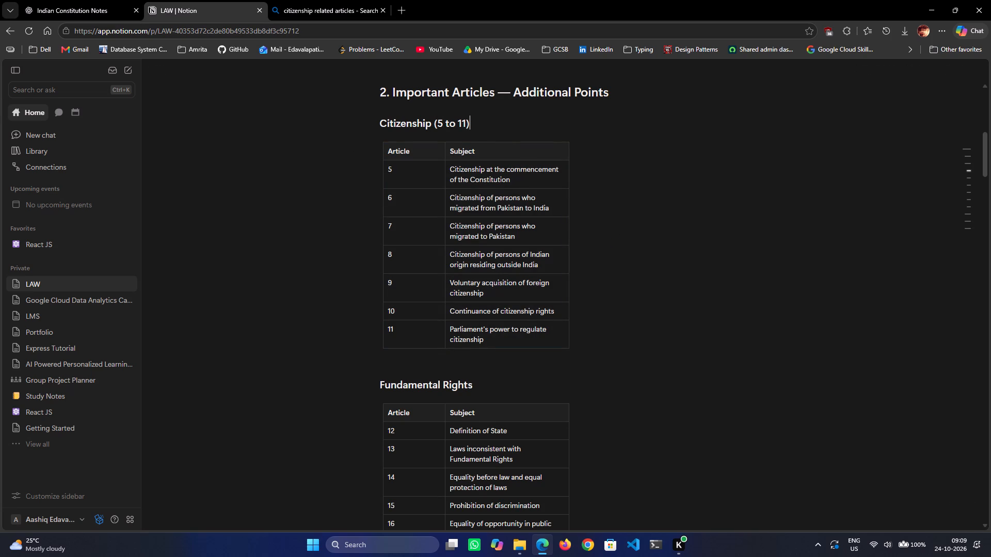
Look over the Citizenship section again and close the web search tab about citizenship articles.
triple_click(452, 166)
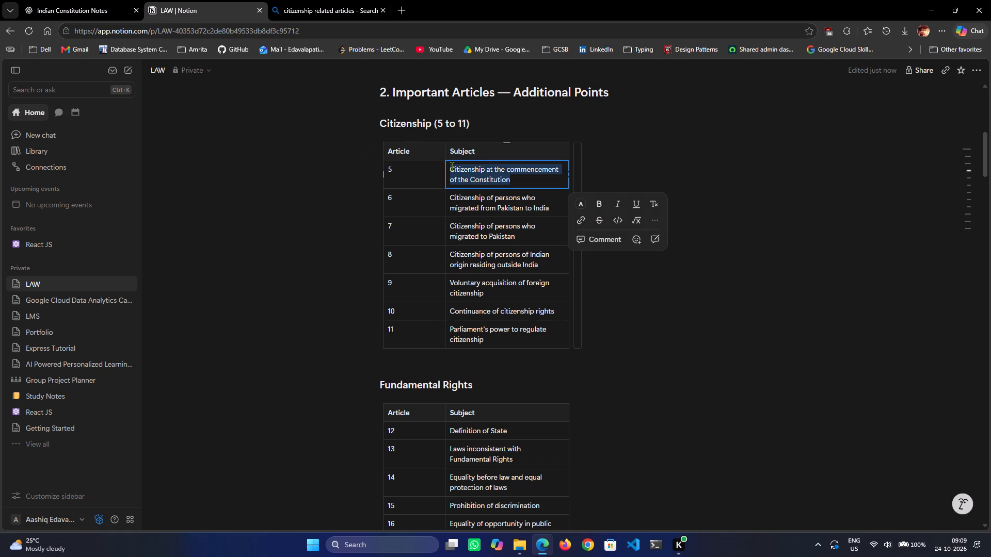
left_click(647, 322)
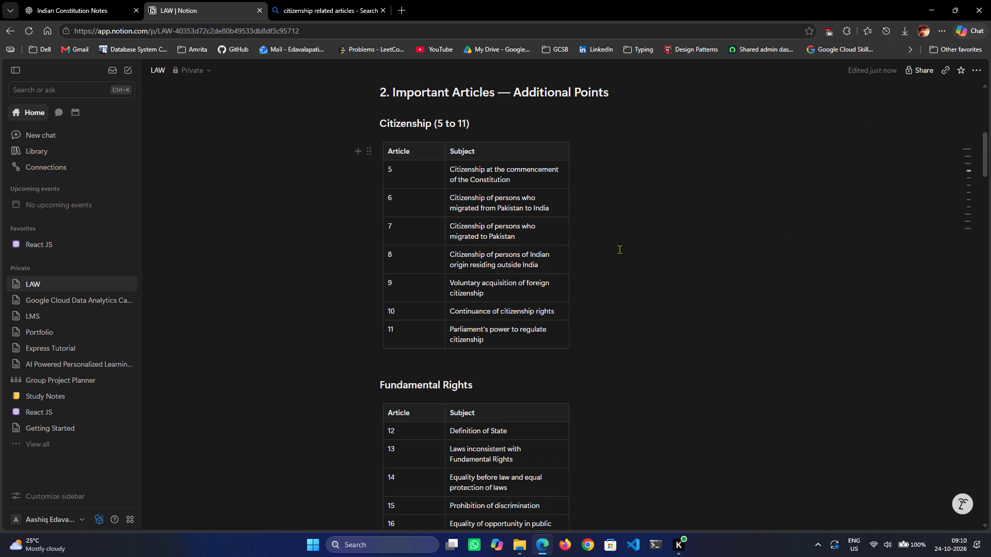
scroll(602, 234, "up", 1)
scroll(593, 222, "down", 2)
scroll(581, 200, "up", 1)
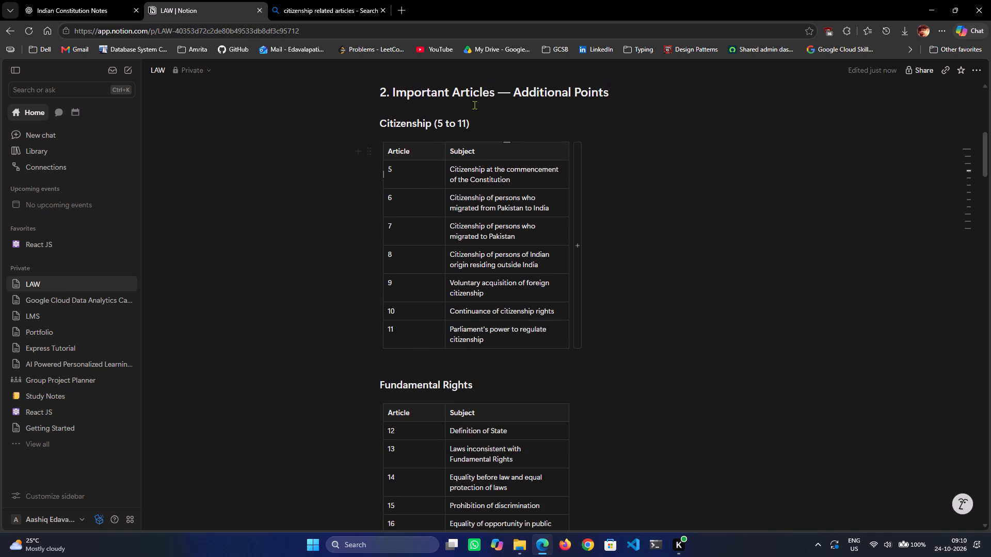
left_click(382, 10)
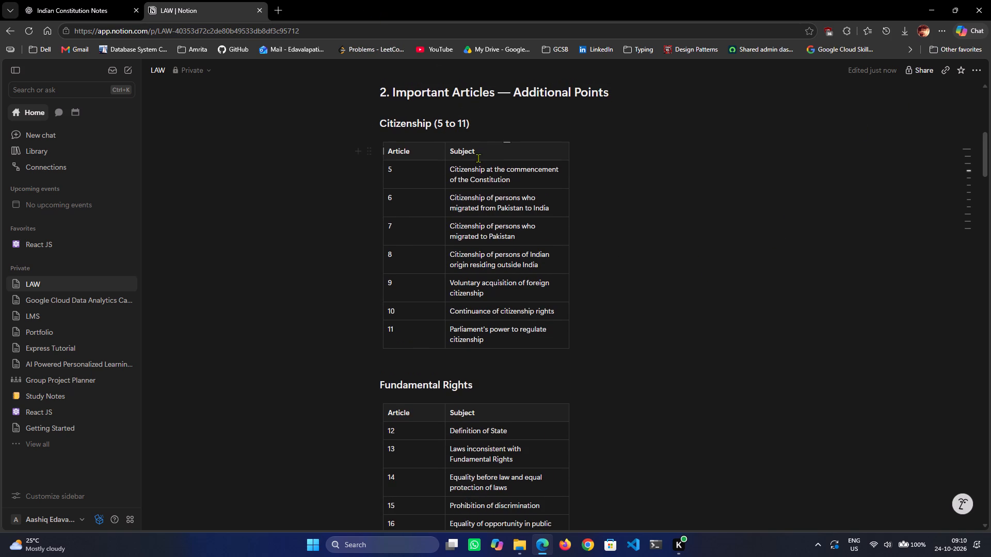
Read through the Subject entries of the Citizenship table row by row, from Article 5 to Article 11.
triple_click(481, 170)
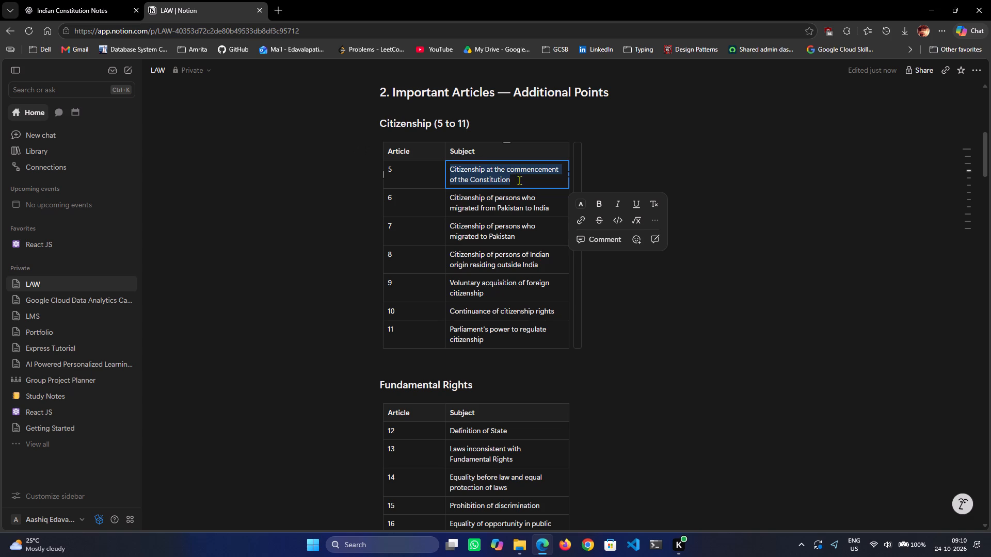
triple_click(552, 209)
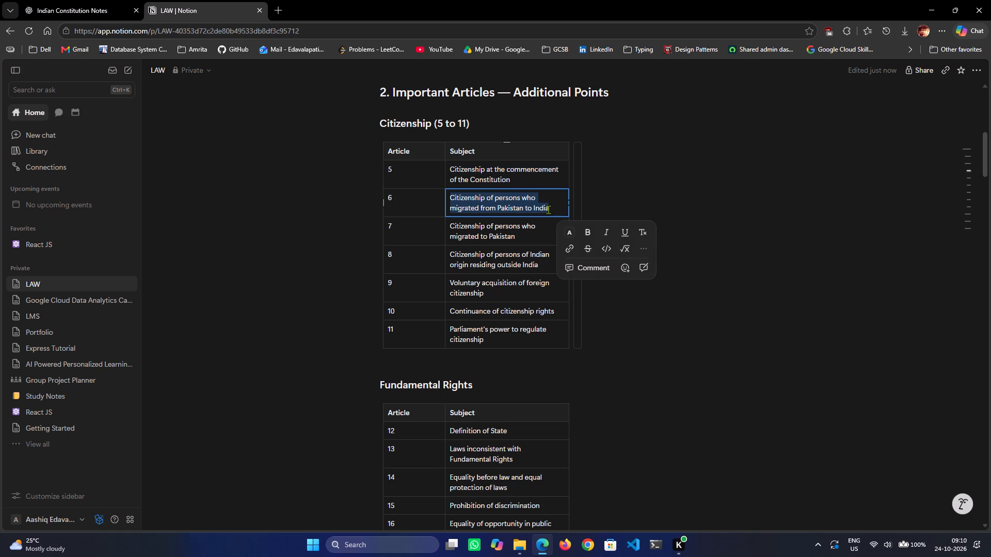
triple_click(512, 234)
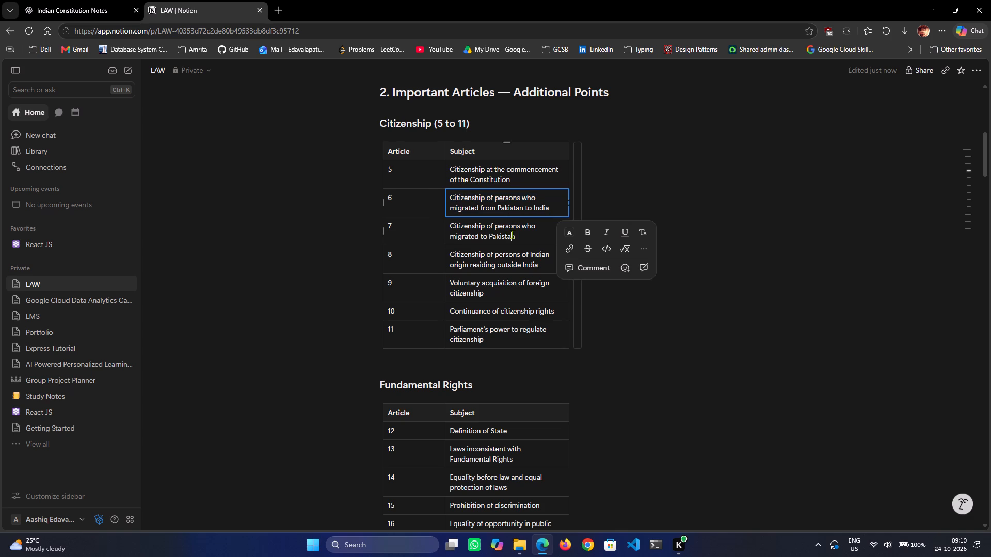
double_click(500, 266)
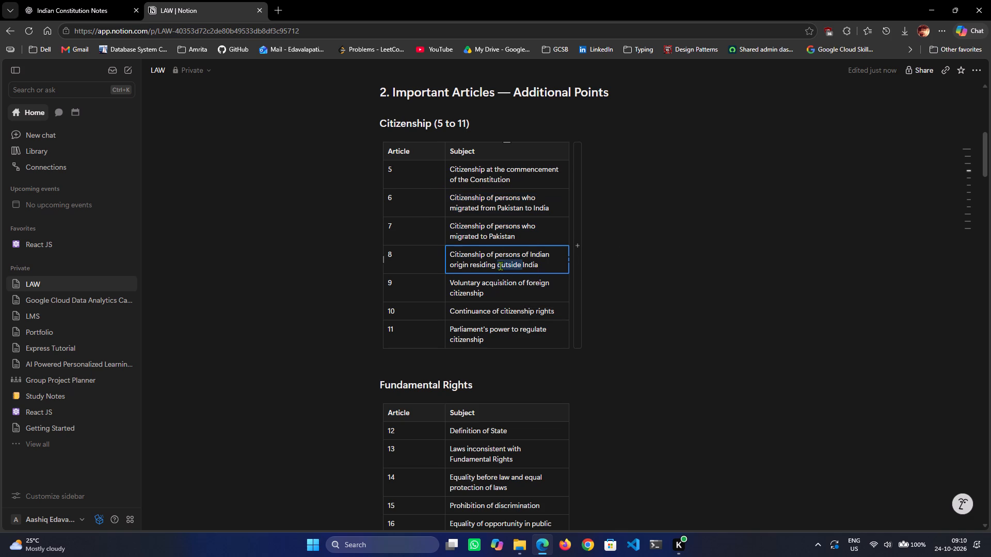
triple_click(500, 266)
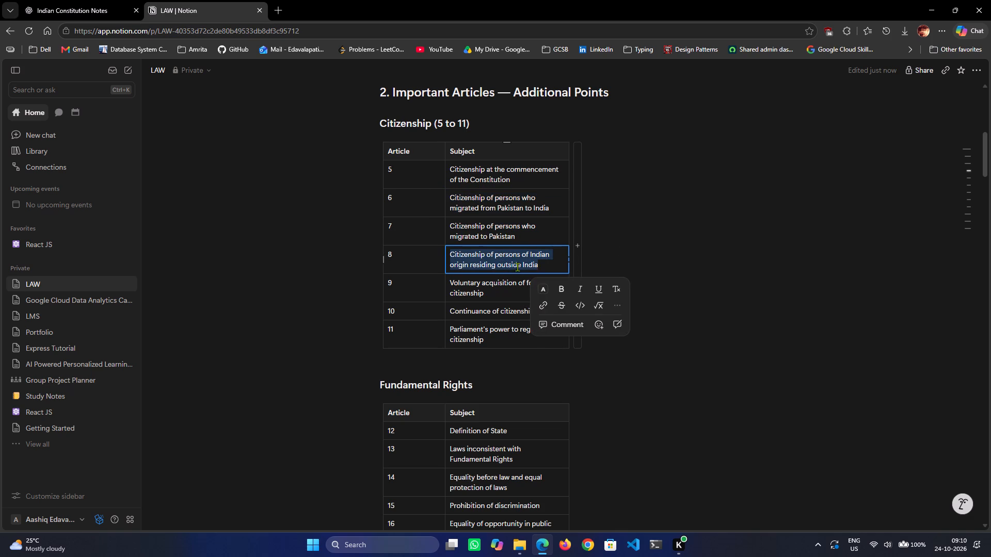
triple_click(542, 265)
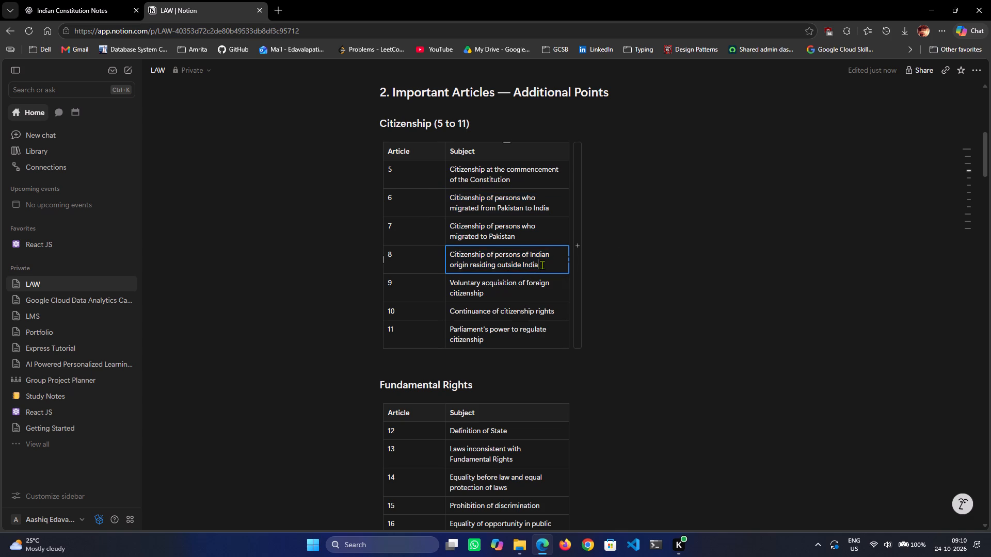
triple_click(524, 288)
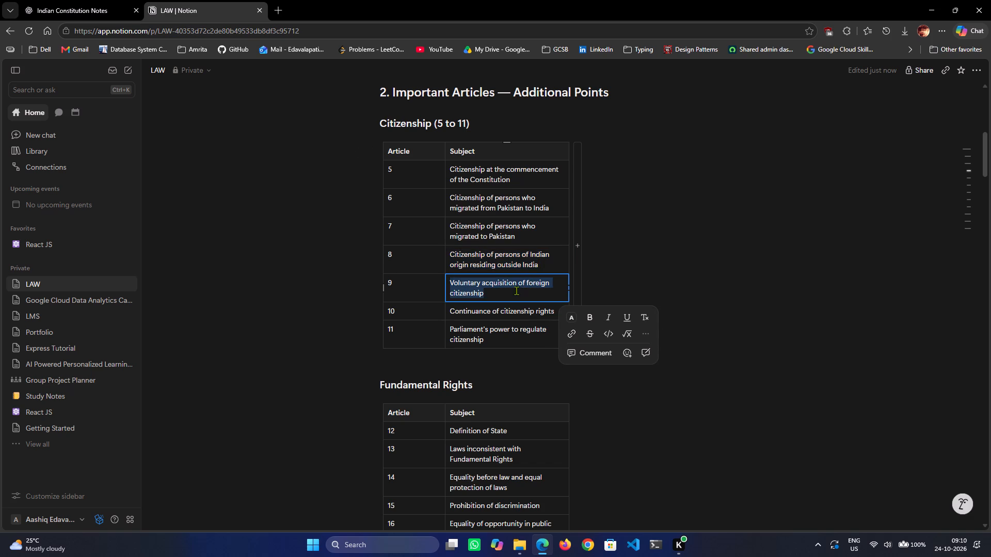
triple_click(513, 310)
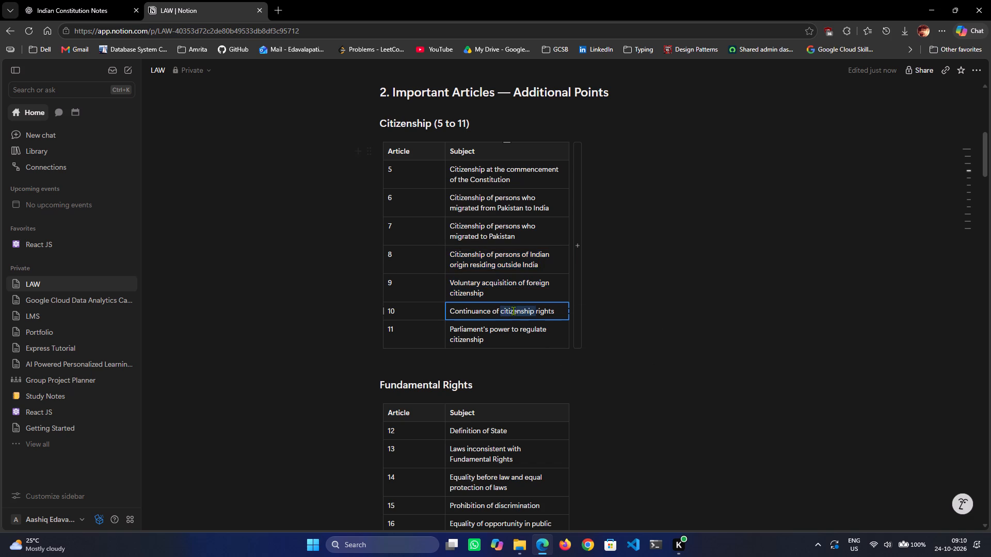
triple_click(498, 337)
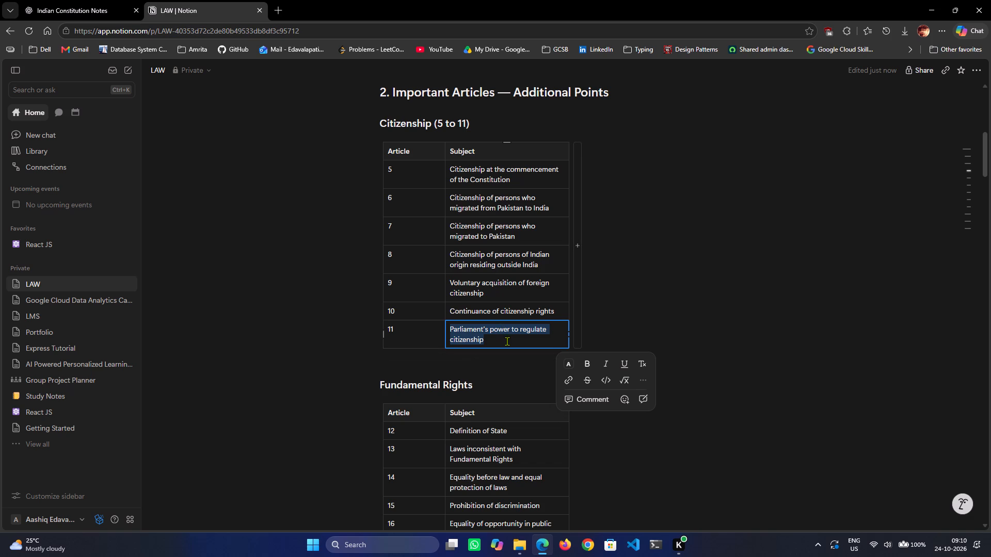
left_click(500, 375)
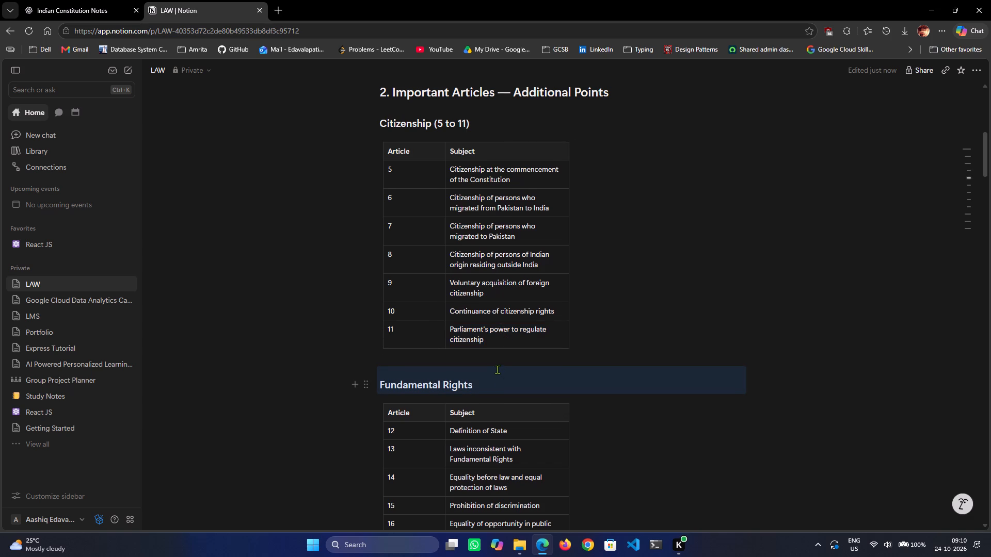
Look over the Fundamental Rights table, checking which article numbers it covers.
scroll(497, 369, "down", 1)
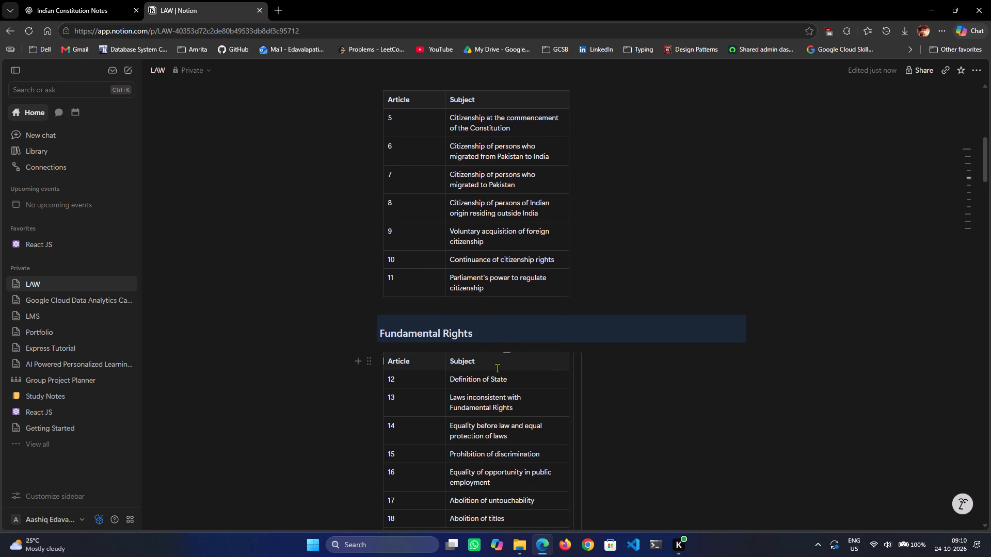
scroll(497, 368, "down", 1)
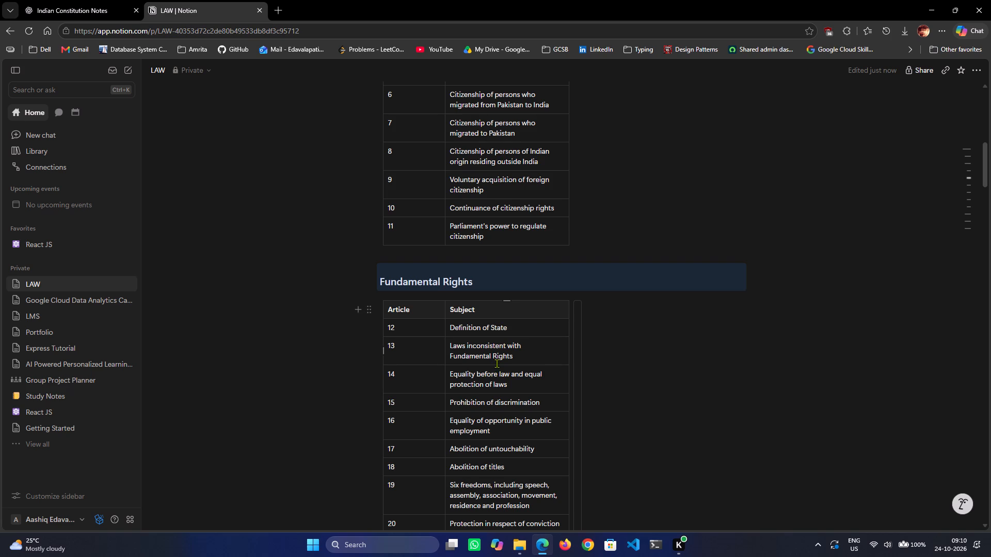
scroll(497, 363, "down", 4)
scroll(497, 363, "up", 1)
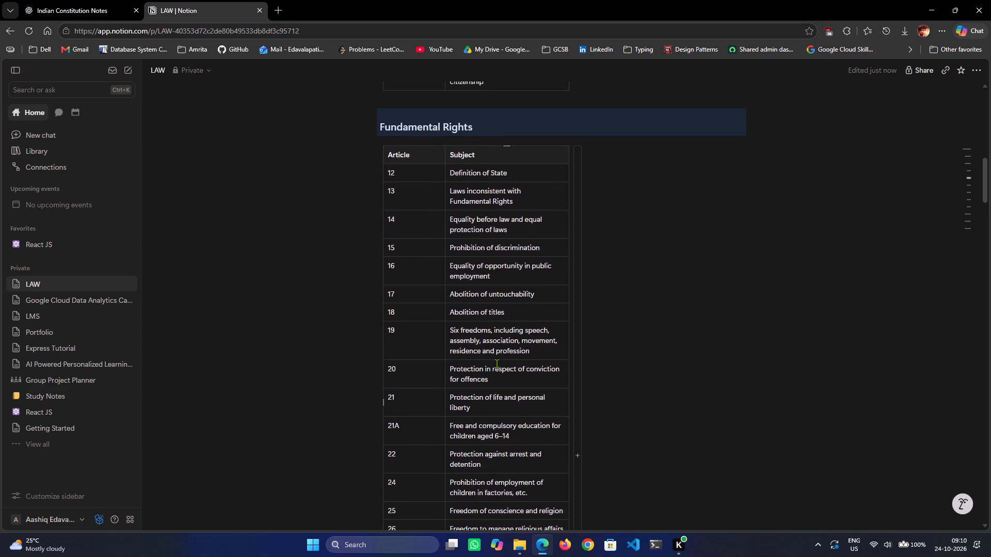
scroll(497, 363, "down", 1)
scroll(496, 359, "up", 2)
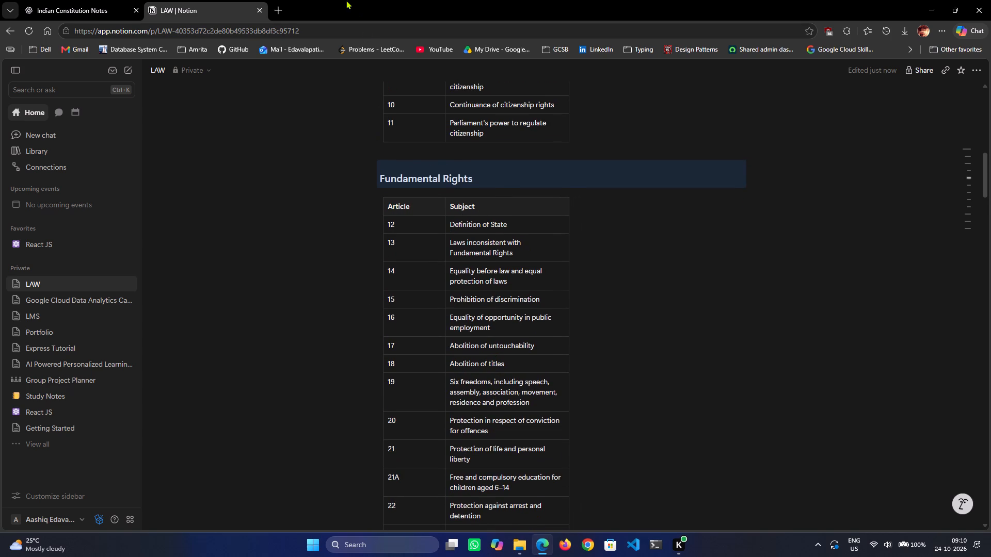
Search the web in a new tab for "articles related to fundamental rights".
left_click(282, 7)
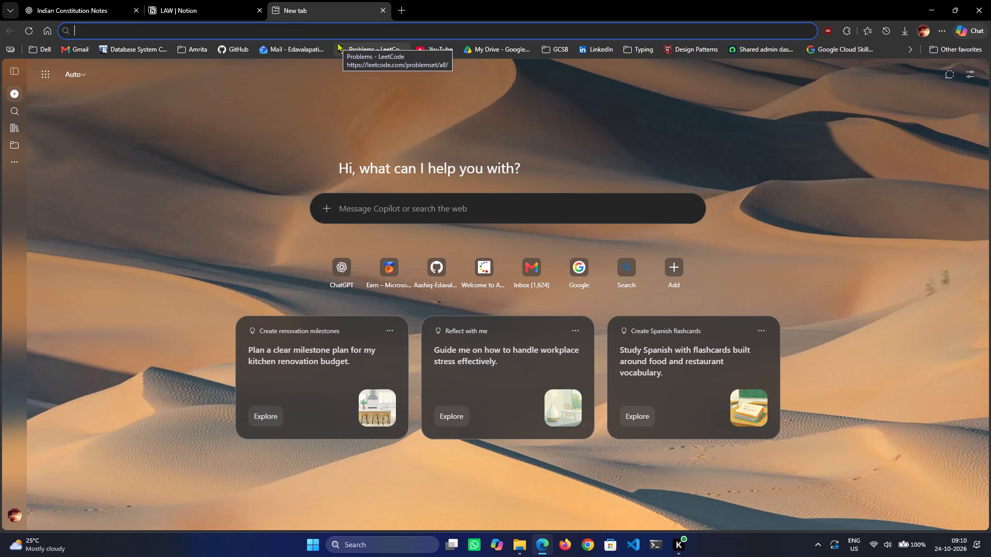
type("articles related to fundamental rights")
key("Return")
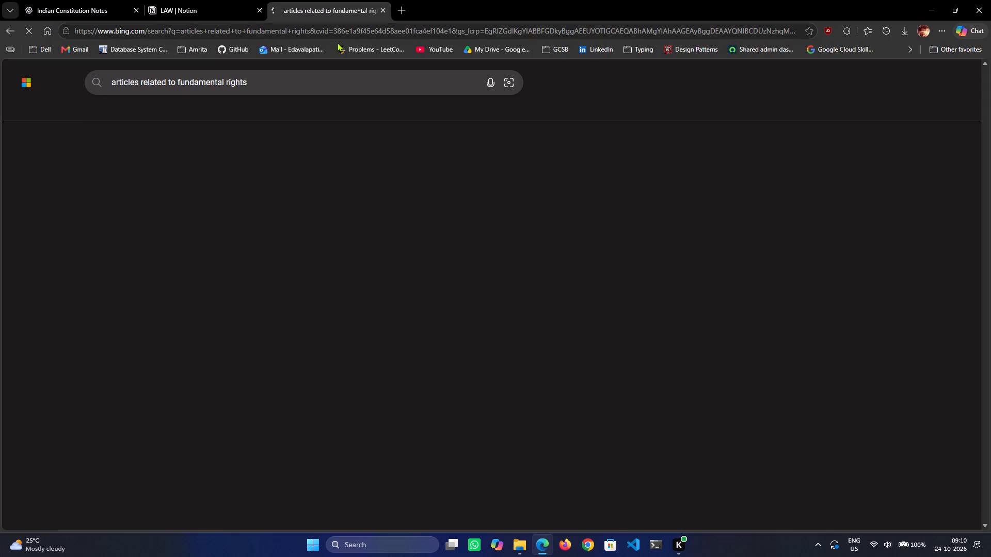
Expand the AI overview in the search results and examine which constitutional articles cover fundamental rights in India.
scroll(267, 222, "down", 1)
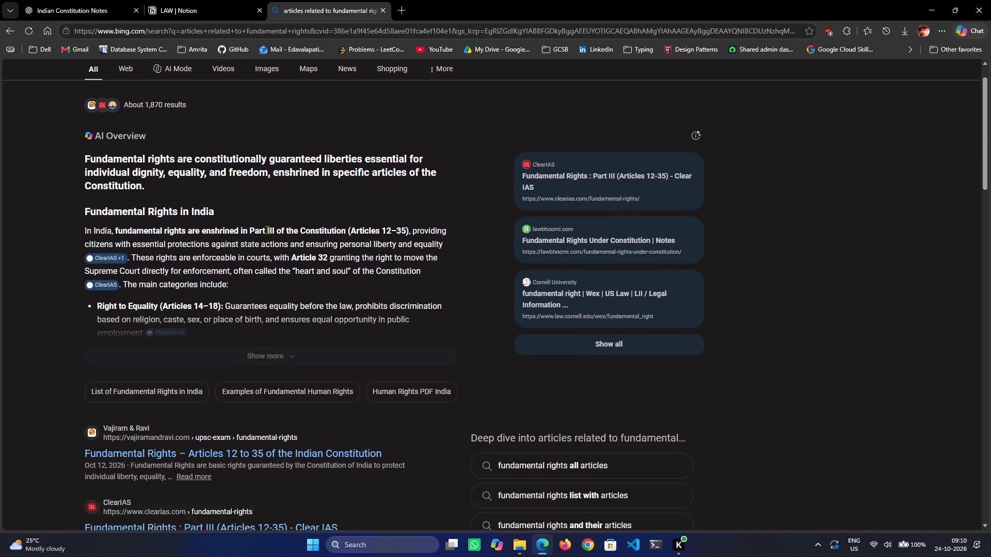
left_click(273, 344)
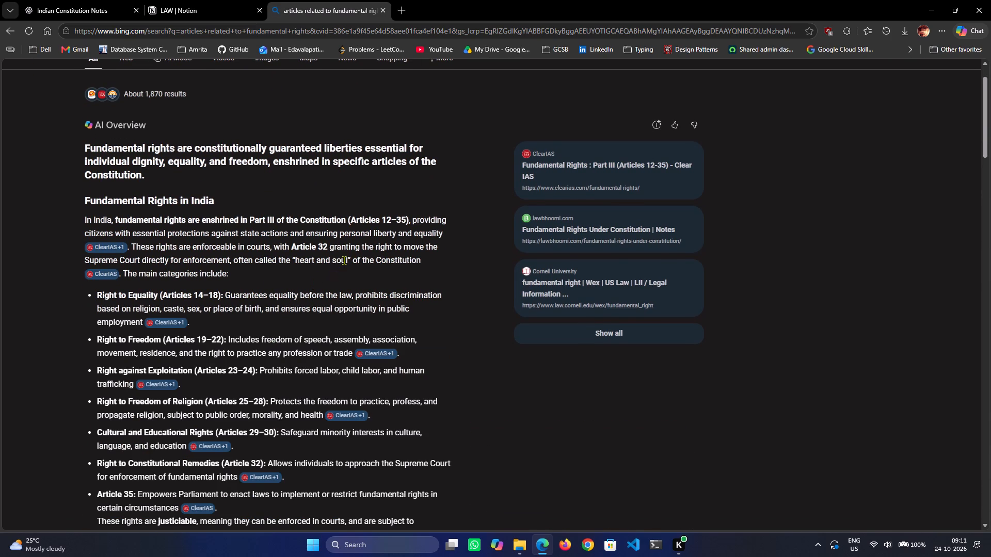
scroll(345, 259, "down", 2)
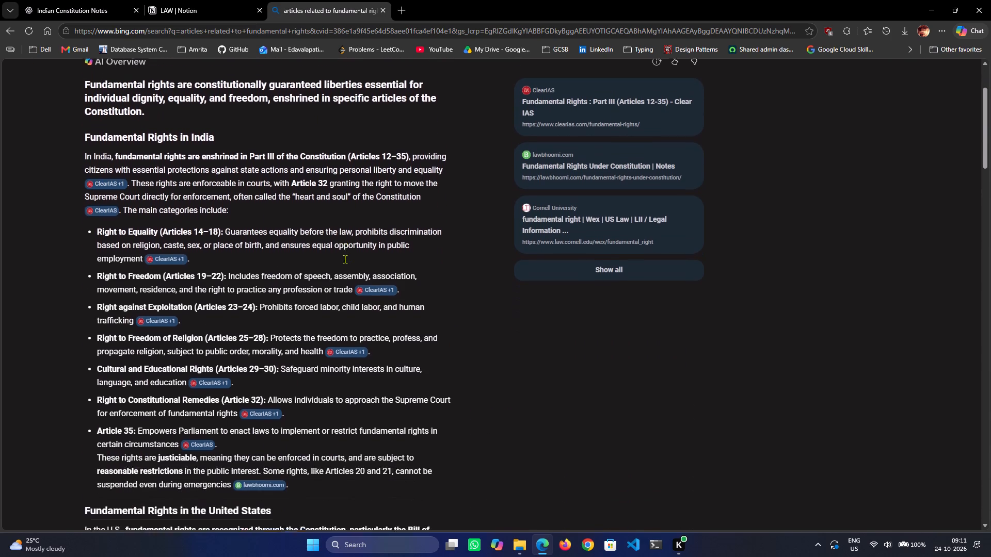
scroll(343, 251, "down", 1)
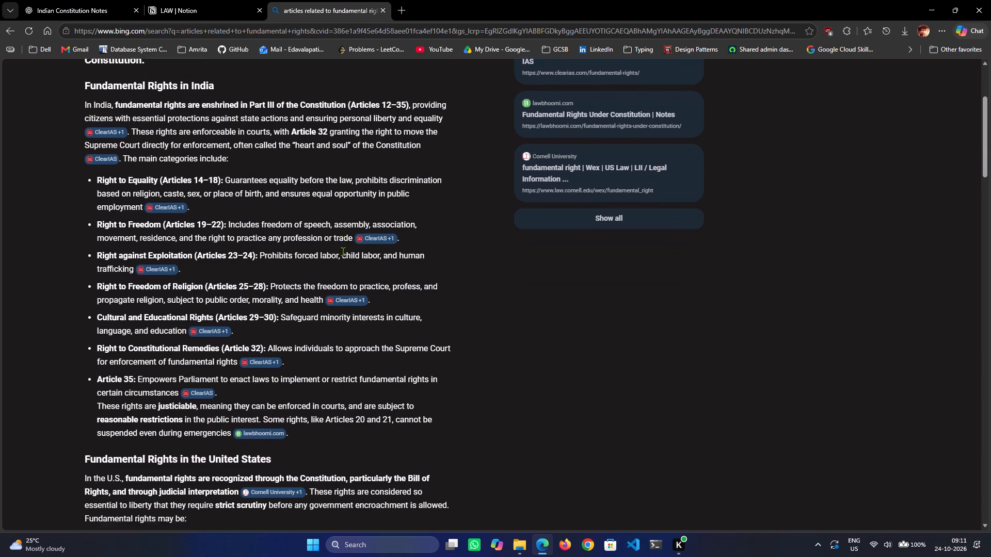
scroll(343, 251, "down", 8)
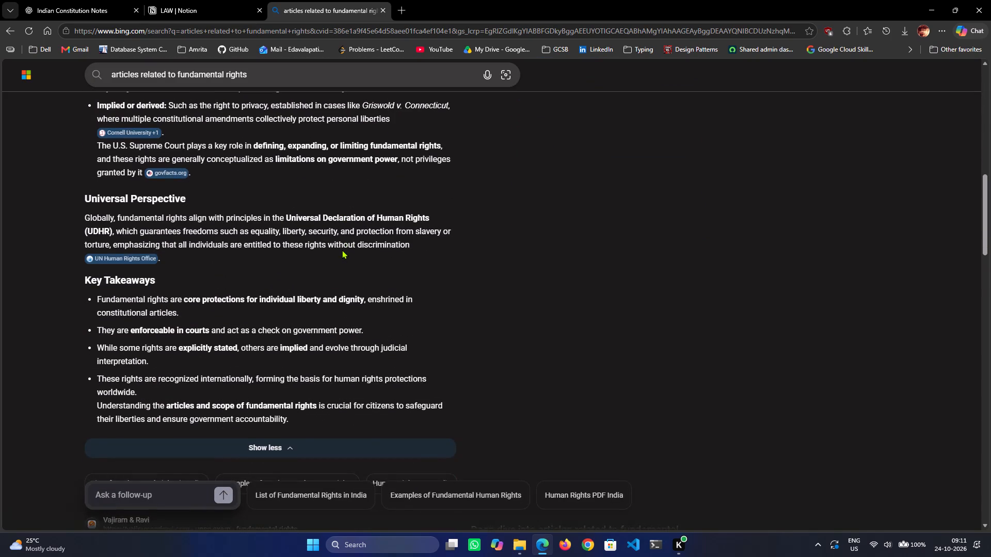
scroll(342, 250, "down", 4)
scroll(342, 250, "up", 8)
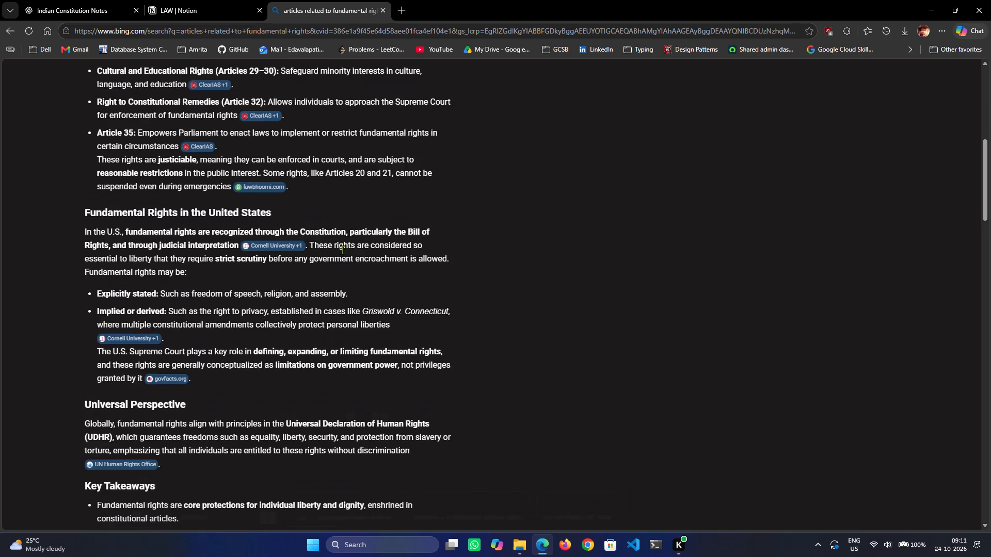
scroll(342, 250, "up", 8)
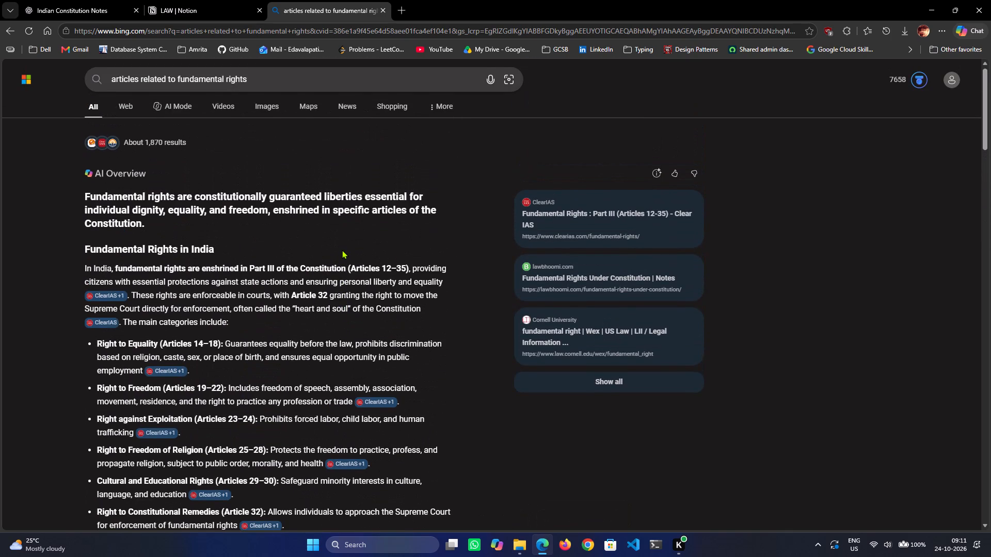
scroll(342, 250, "up", 1)
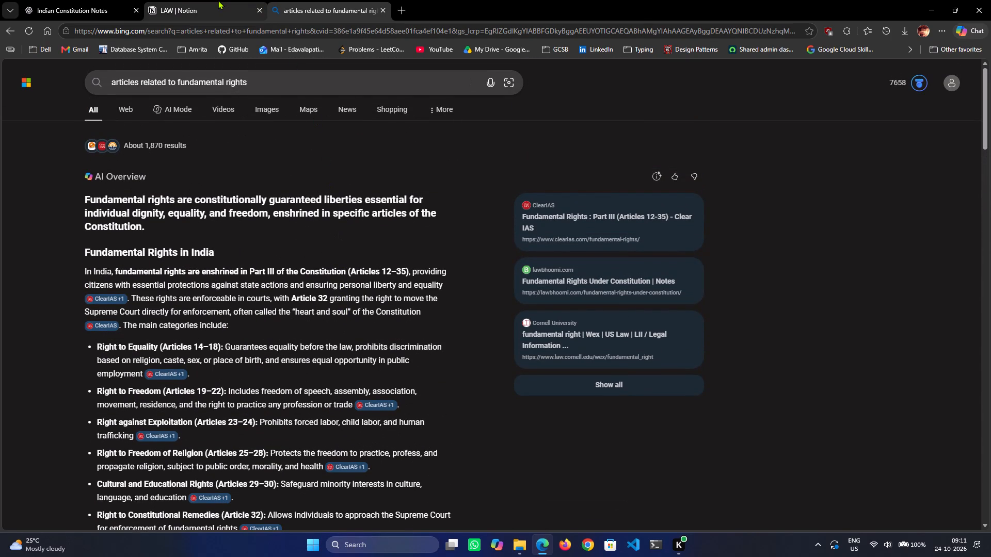
Return to the LAW page and append "(12 to 35)" to the Fundamental Rights subheading.
left_click(218, 0)
left_click(532, 173)
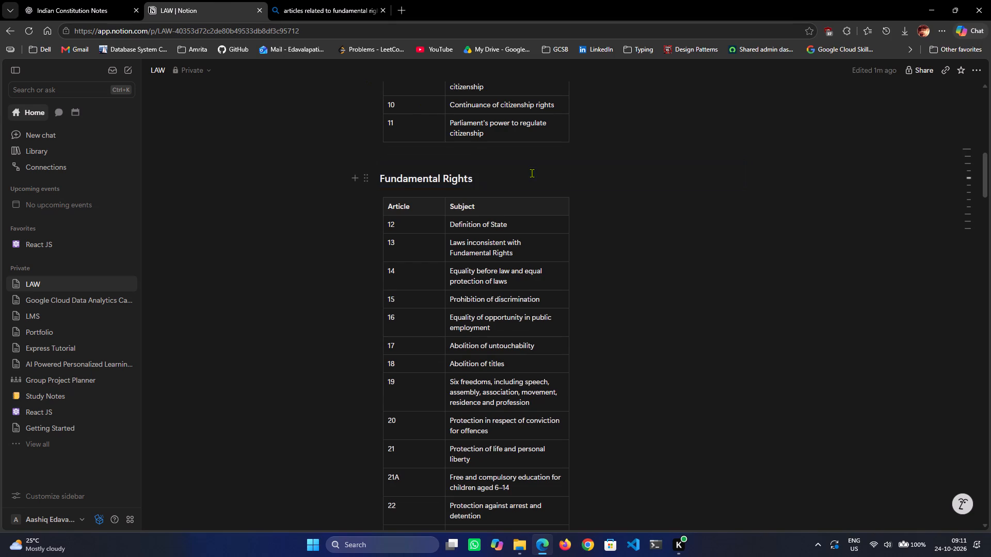
key("space")
type("(12 t o")
key("BackSpace")
key("BackSpace")
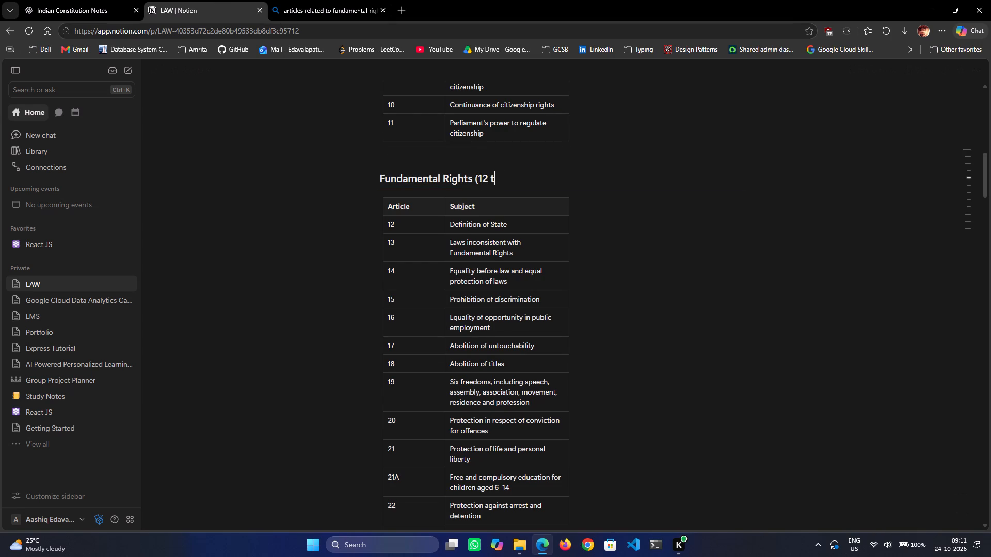
type("o 35)")
Examine the Fundamental Rights table through to its last article and the start of the Directive Principles section.
scroll(532, 173, "down", 9)
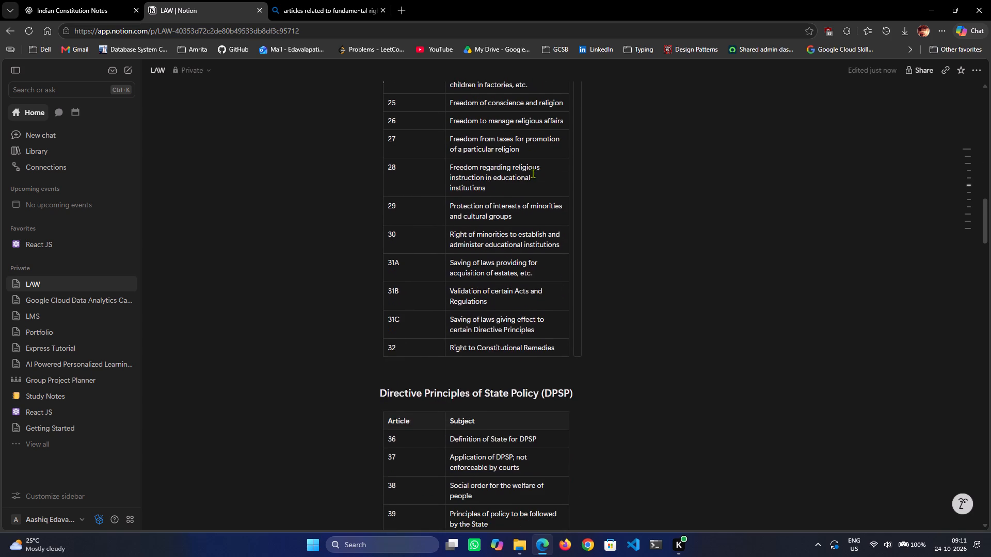
scroll(644, 228, "down", 6)
scroll(652, 240, "up", 6)
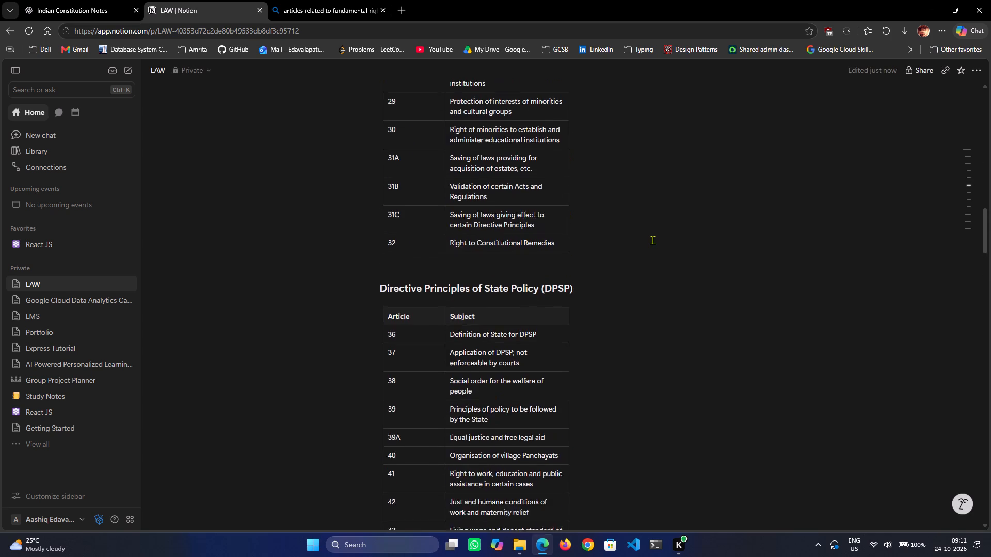
scroll(652, 240, "up", 10)
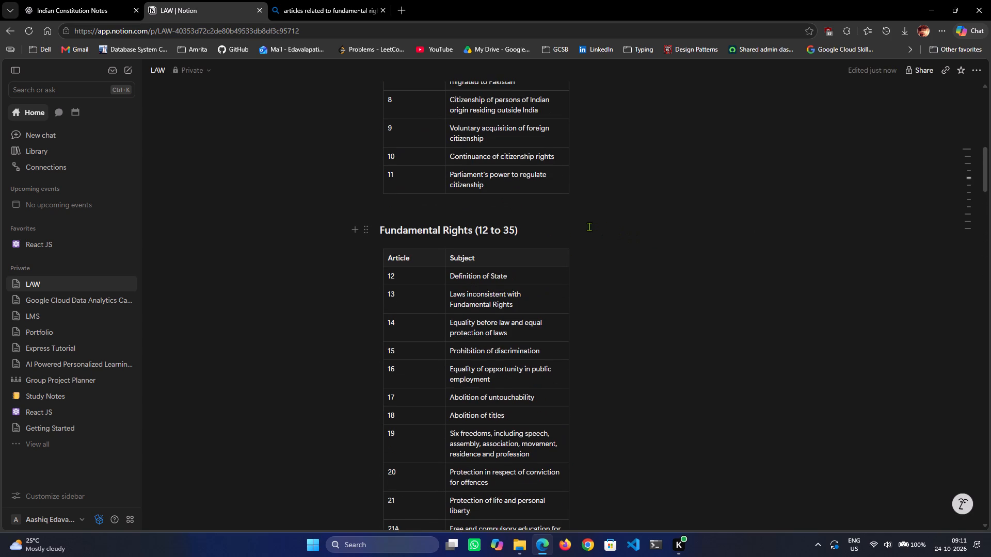
Insert an empty line between the Fundamental Rights (12 to 35) subheading and its table.
key("Return")
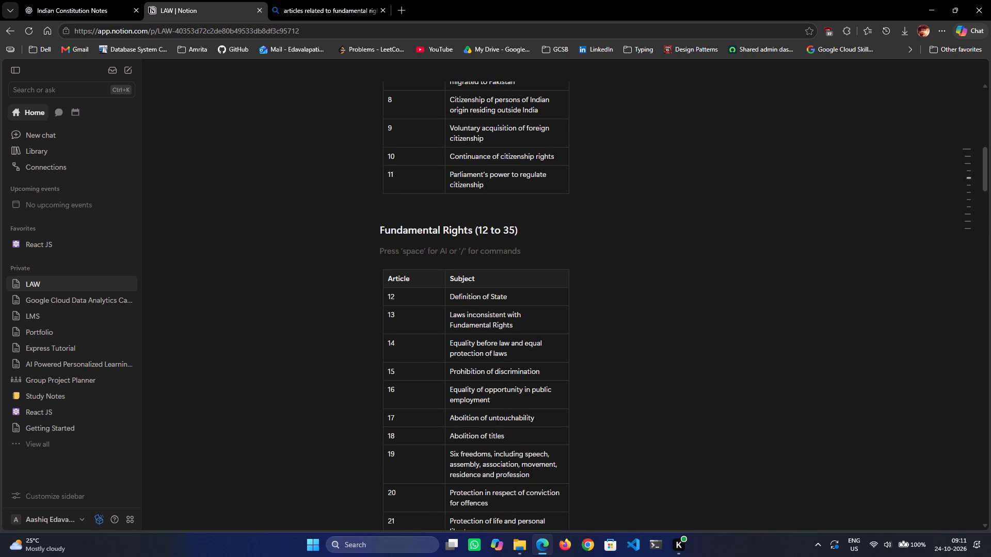
key("space")
left_click(383, 228)
left_click(380, 223)
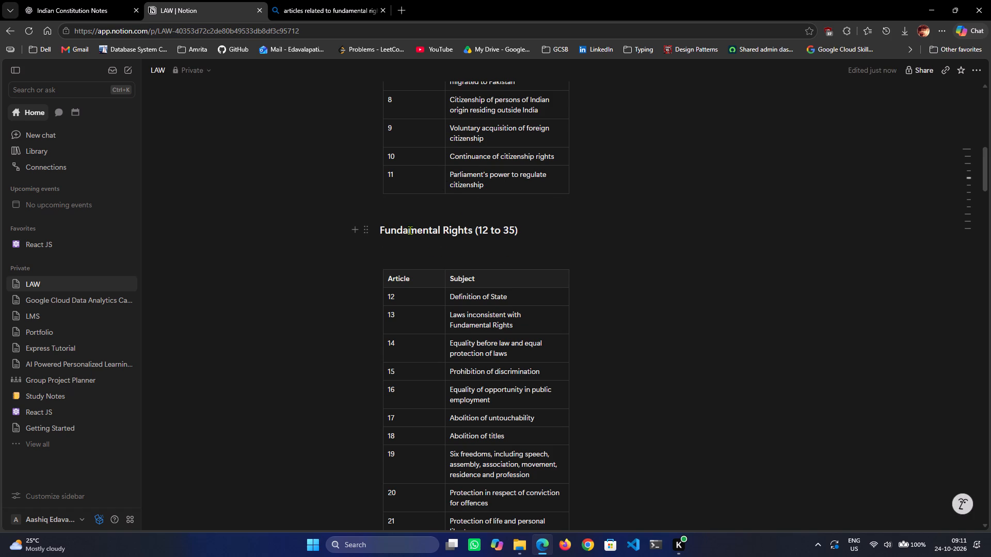
key("space")
key("Left")
key("Delete")
key("Right")
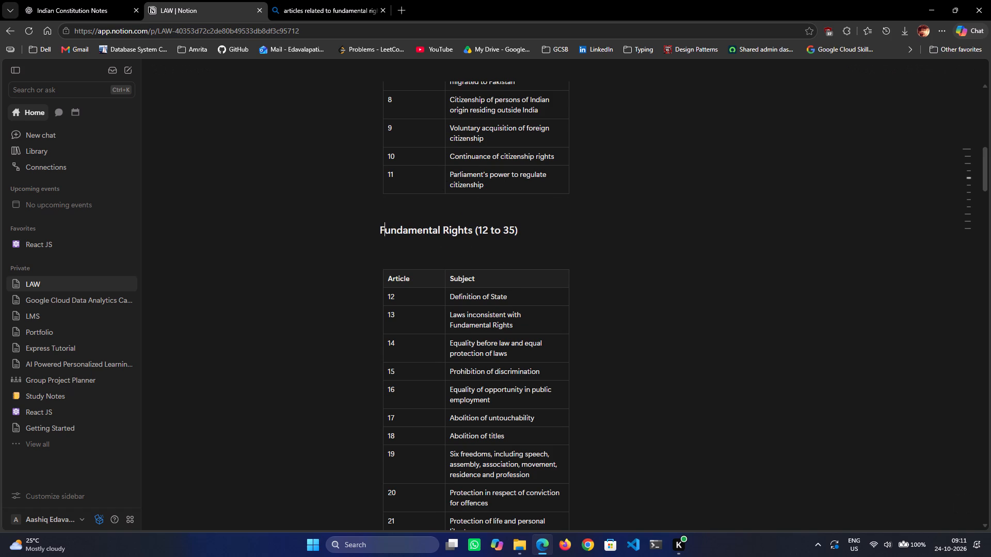
key("Left")
key("Left")
key("Down")
key("Down")
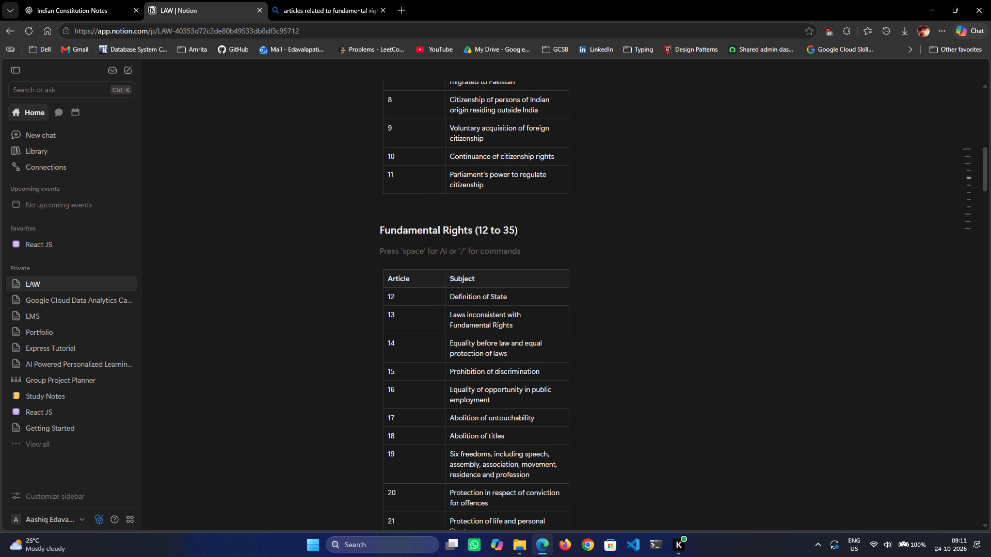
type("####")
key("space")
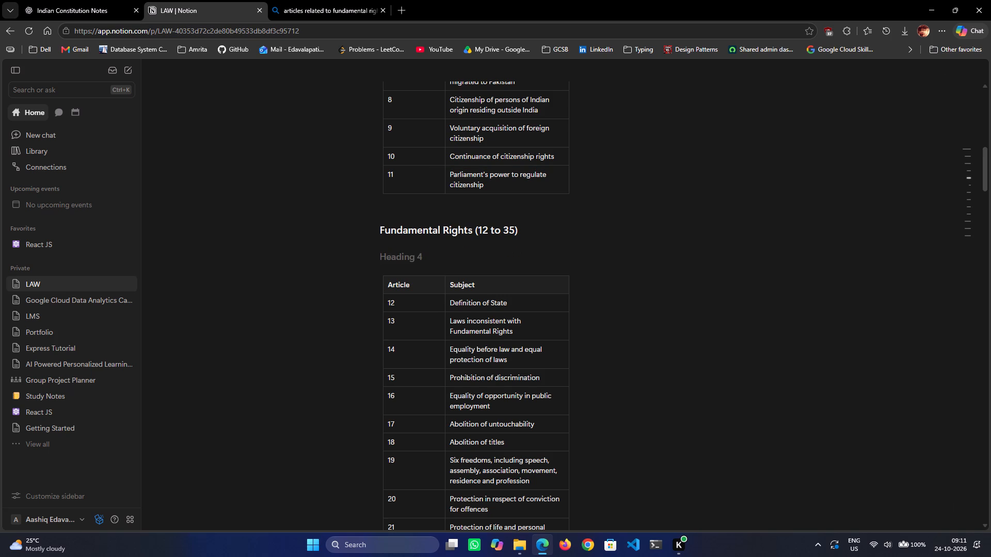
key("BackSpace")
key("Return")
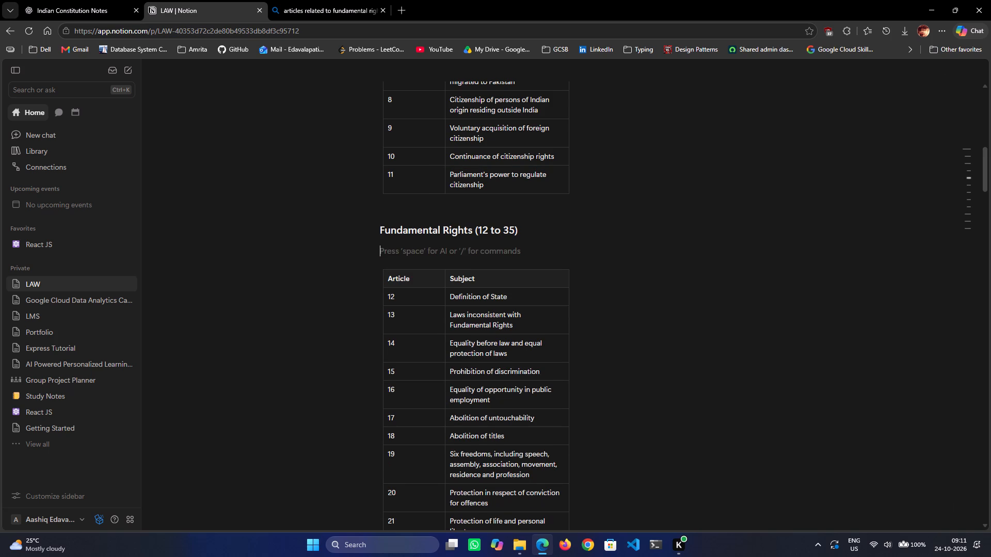
Start a bulleted list under the Fundamental Rights subheading with "Right to Equality (14 to 18)", checking the range in the search results.
type("-")
key("space")
type("Fu")
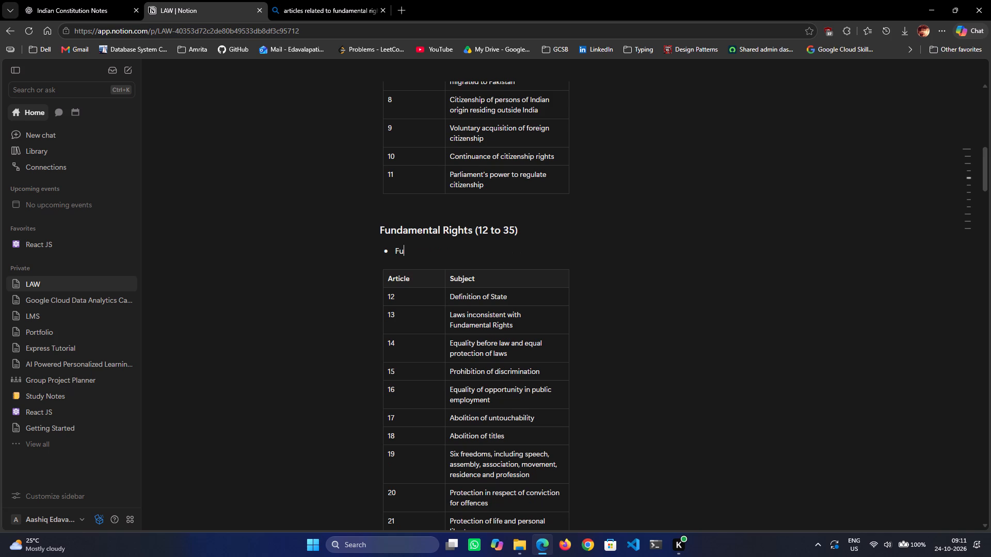
type("ndamental")
key("space")
key("ctrl+BackSpace")
type("Right to")
key("space")
key("ctrl+Tab")
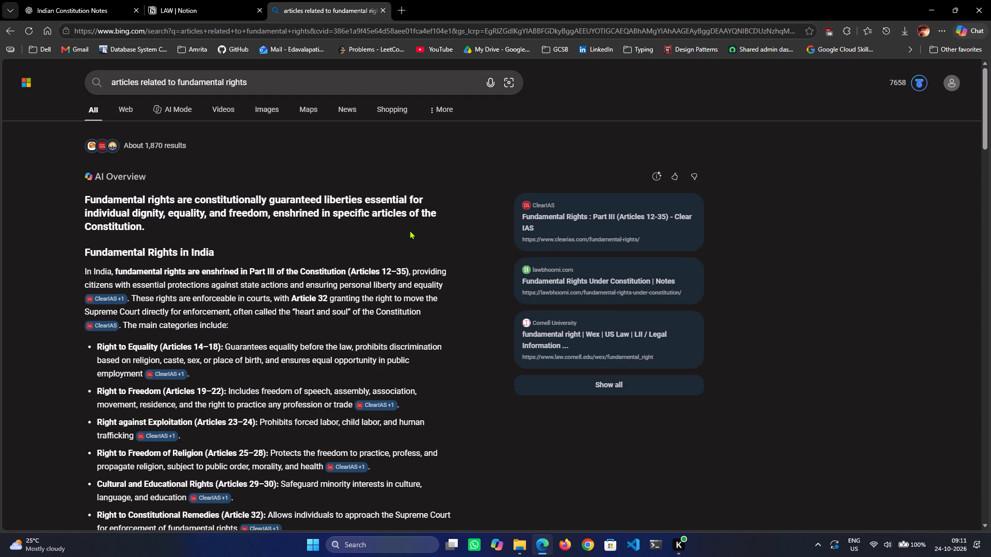
key("ctrl+shift+Tab")
type("Equality (")
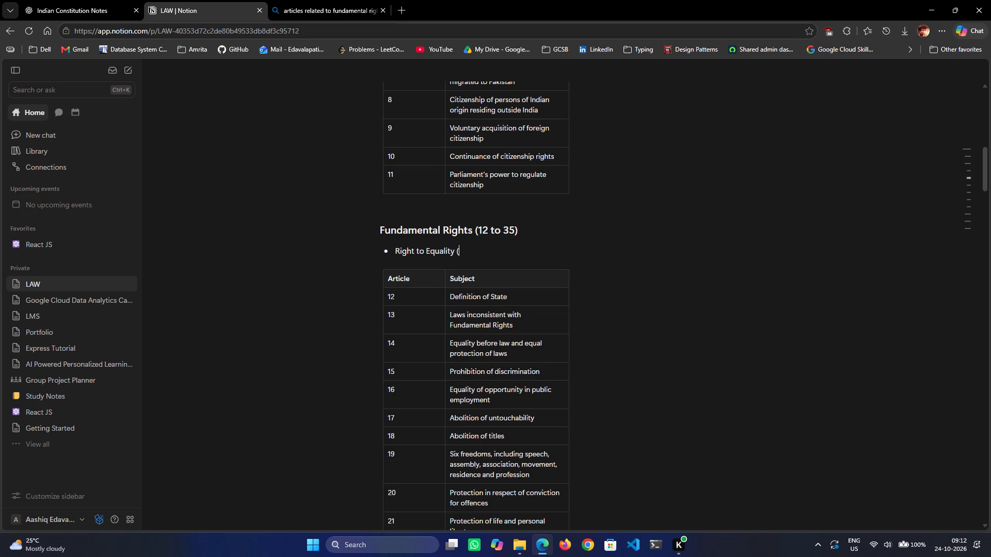
type("14 to 18")
key("ctrl+shift+Tab")
key("ctrl+Tab")
key("ctrl+Tab")
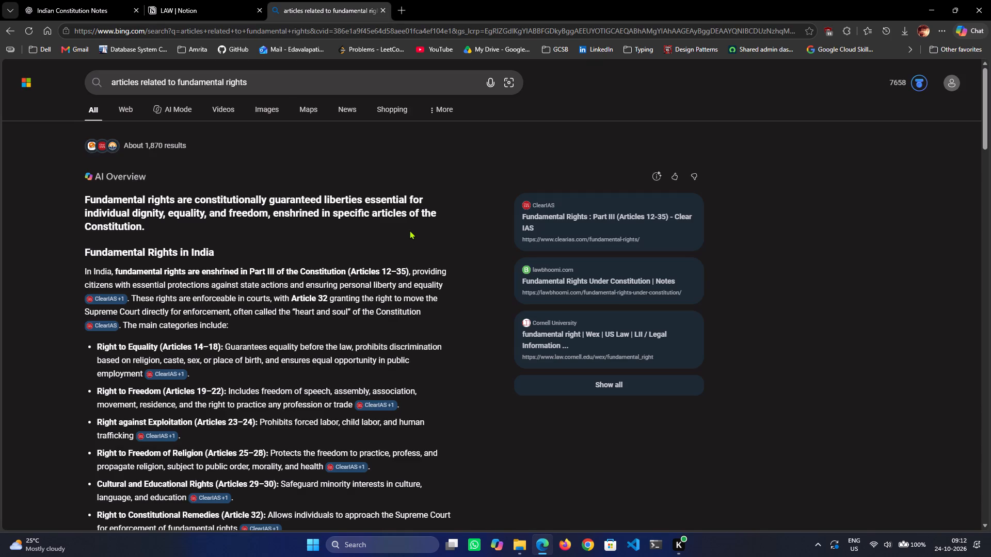
key("ctrl+shift+Tab")
key("shift+parenright")
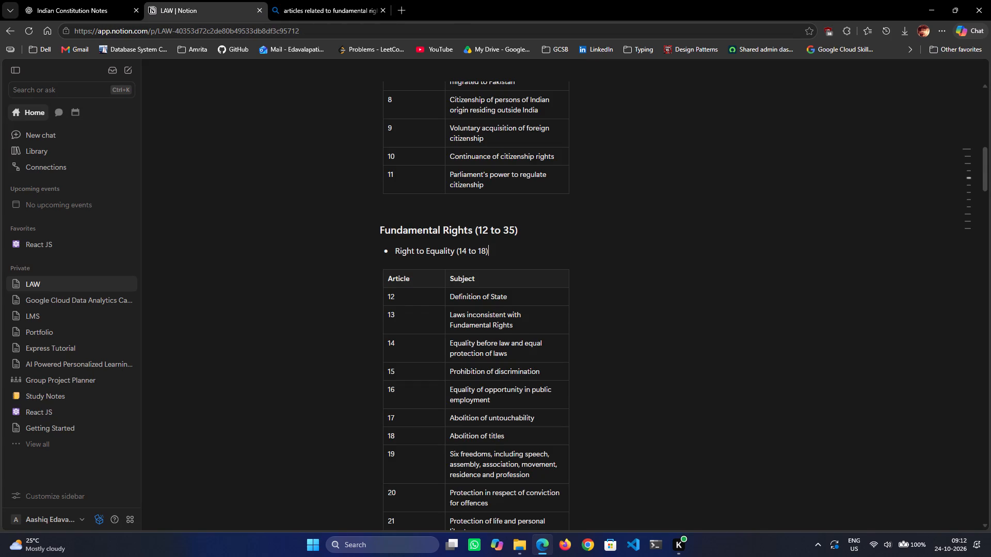
Add the bullet "Right to Freedom (19 to 22)", taking the name and article range from the search results.
key("Return")
key("ctrl+Tab")
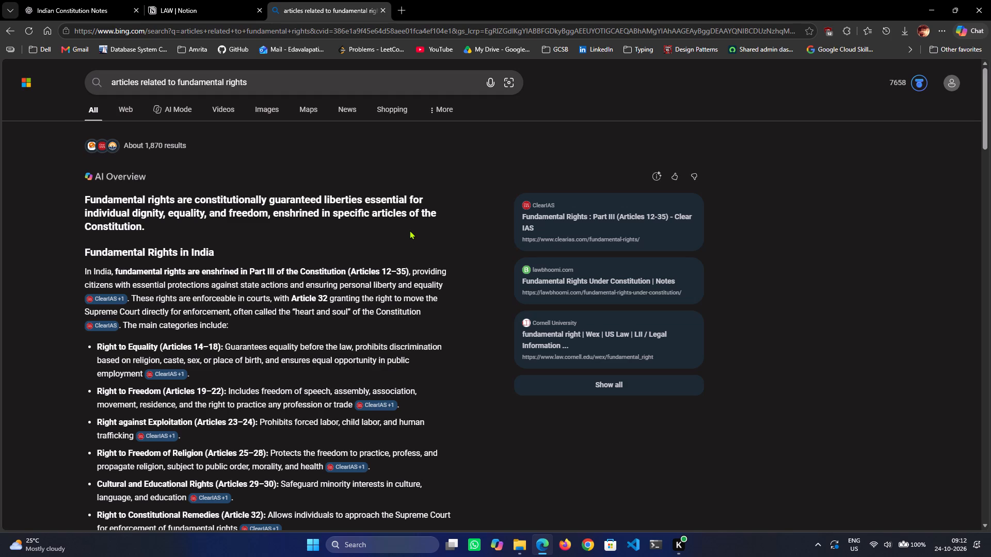
key("ctrl+shift+Tab")
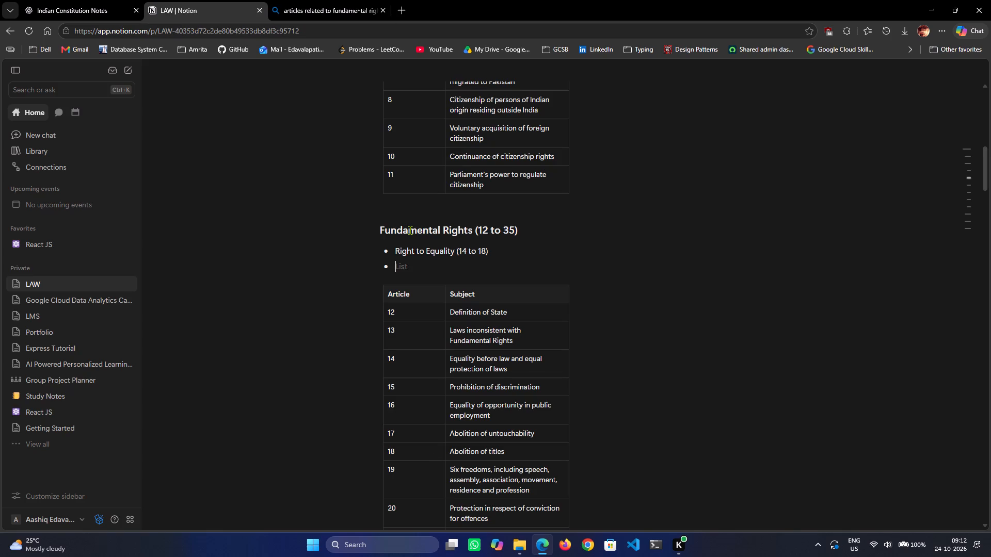
type("Right to Freedom (")
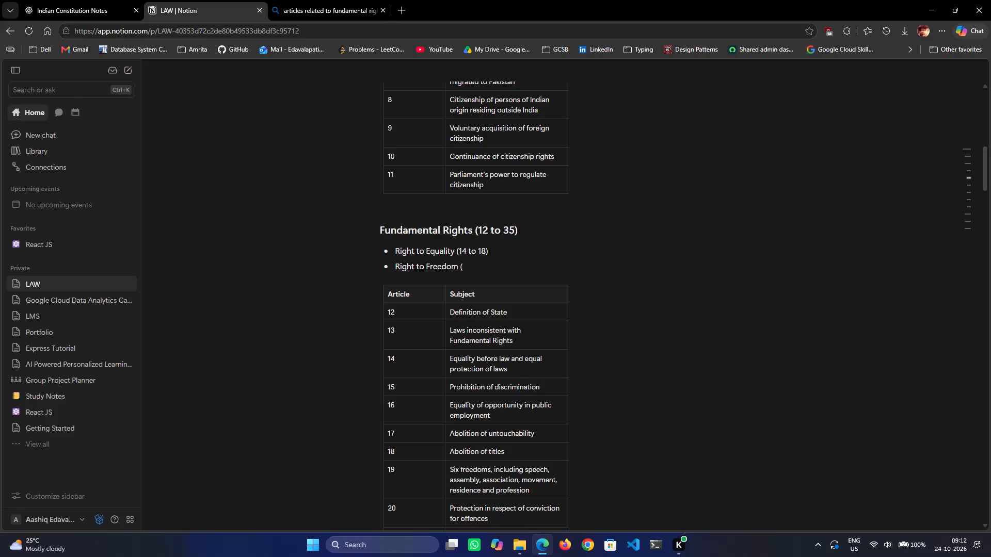
key("ctrl+Tab")
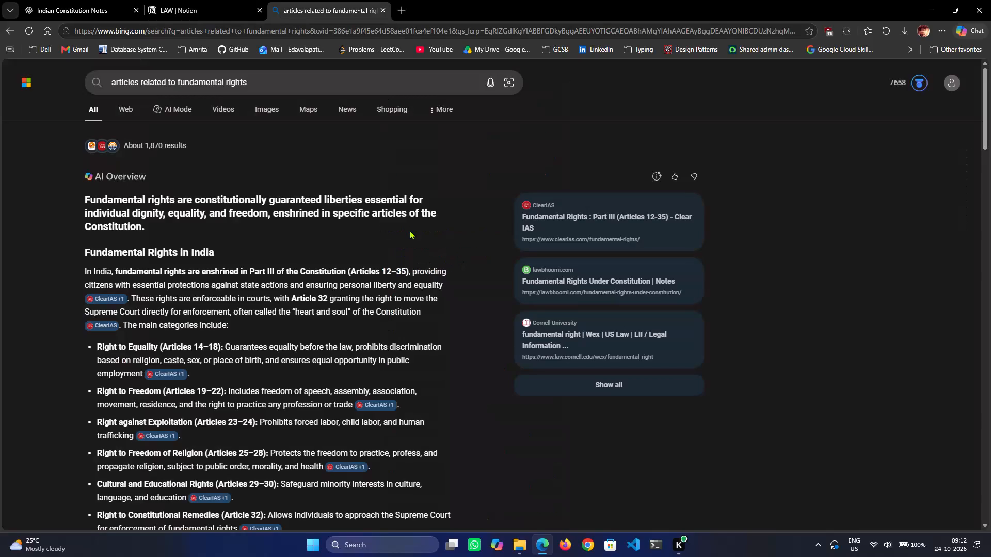
key("ctrl+shift+Tab")
type("19 to 22)")
Add the bullet "Right against Exploitation (23 to 24)", taking the name and article range from the search results.
key("Return")
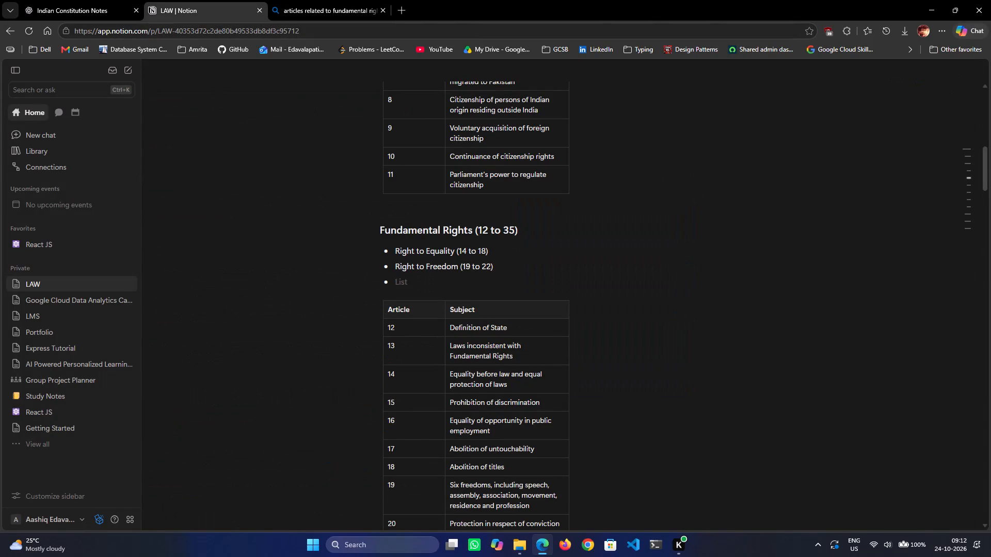
key("ctrl+Tab")
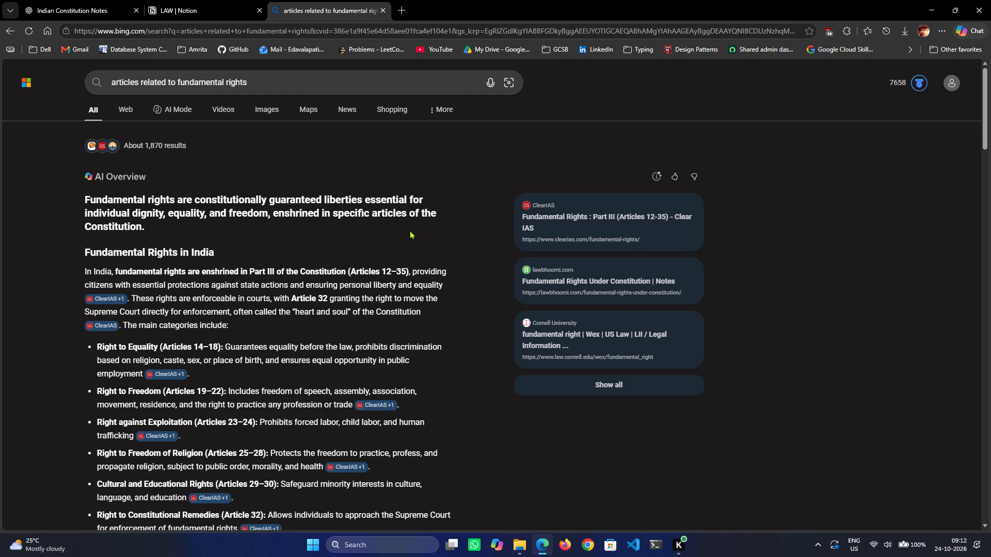
key("ctrl+shift+Tab")
type("Right against")
key("space")
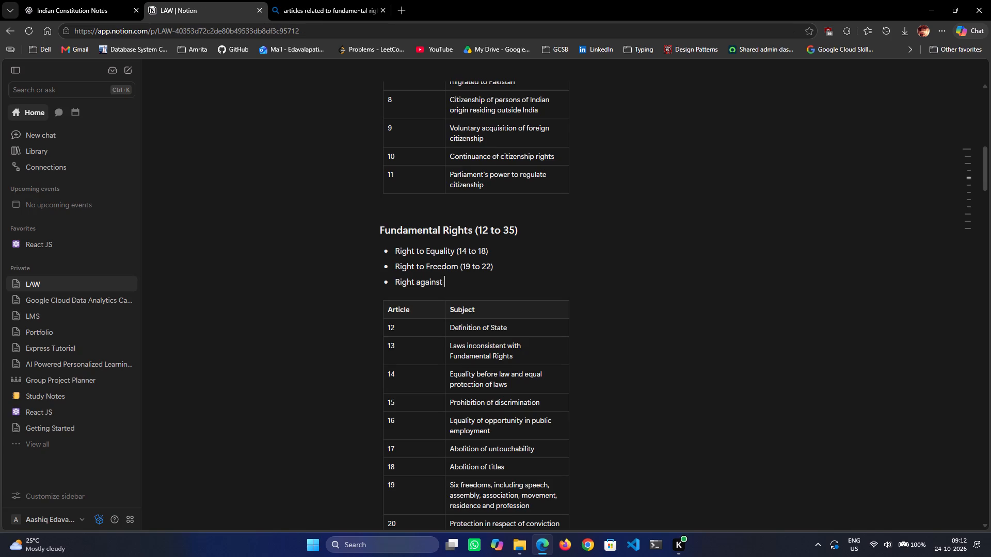
type("Exploitta")
key("BackSpace")
key("BackSpace")
type("ation (")
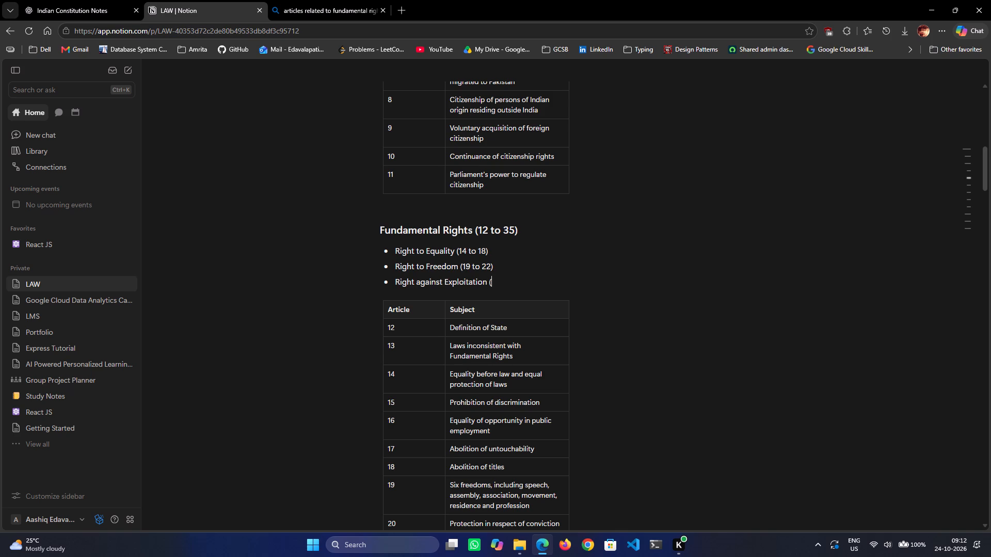
key("ctrl+Tab")
key("ctrl+shift+Tab")
type("23")
key("space")
type("to 24)")
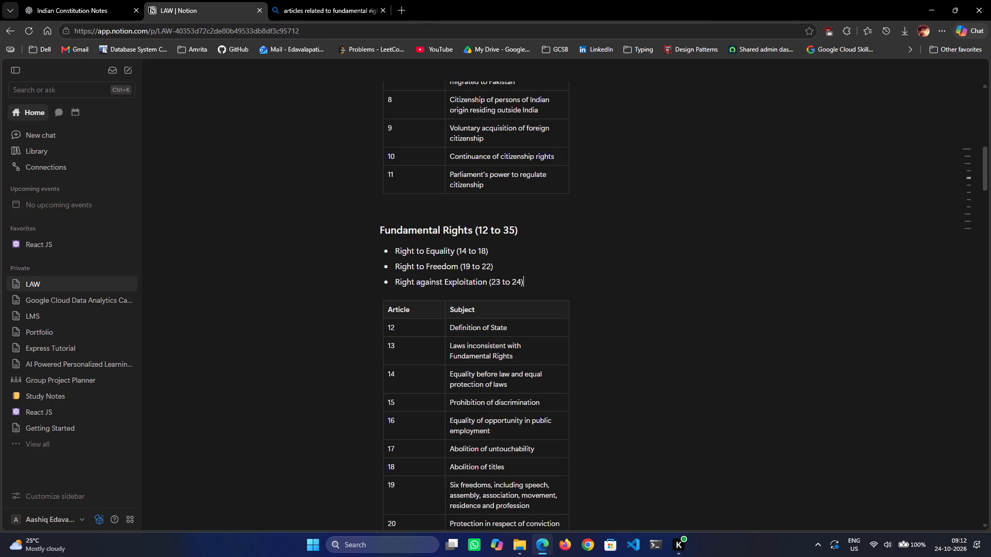
Add the bullet "Right to Freedom of Religion (25 to 28)", taking the name and article range from the search results.
key("Return")
key("ctrl+Tab")
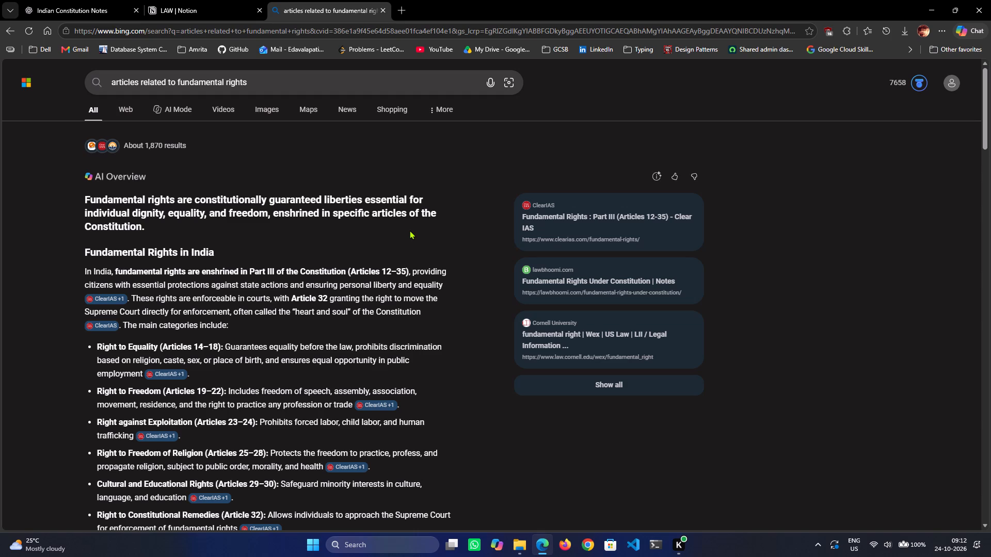
scroll(410, 230, "down", 3)
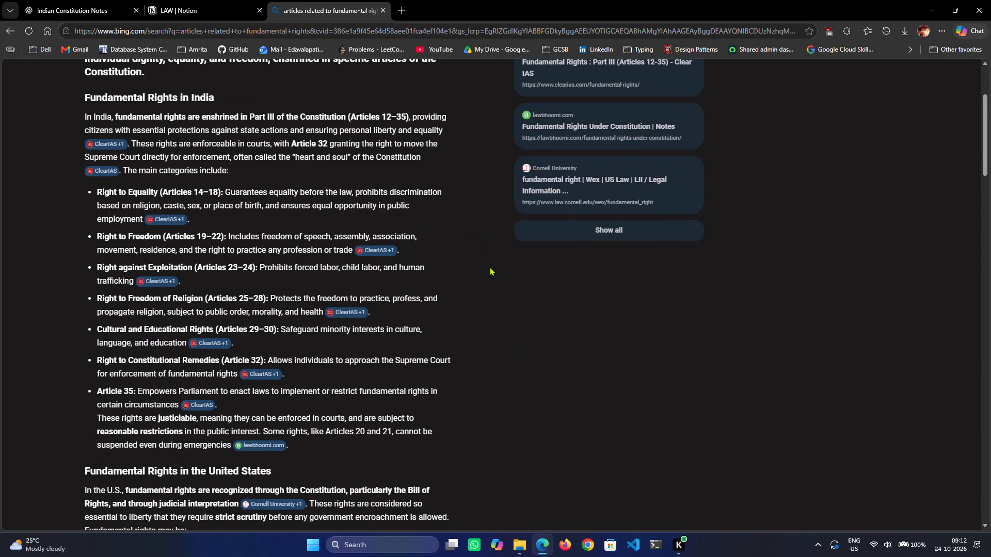
key("ctrl+shift+Tab")
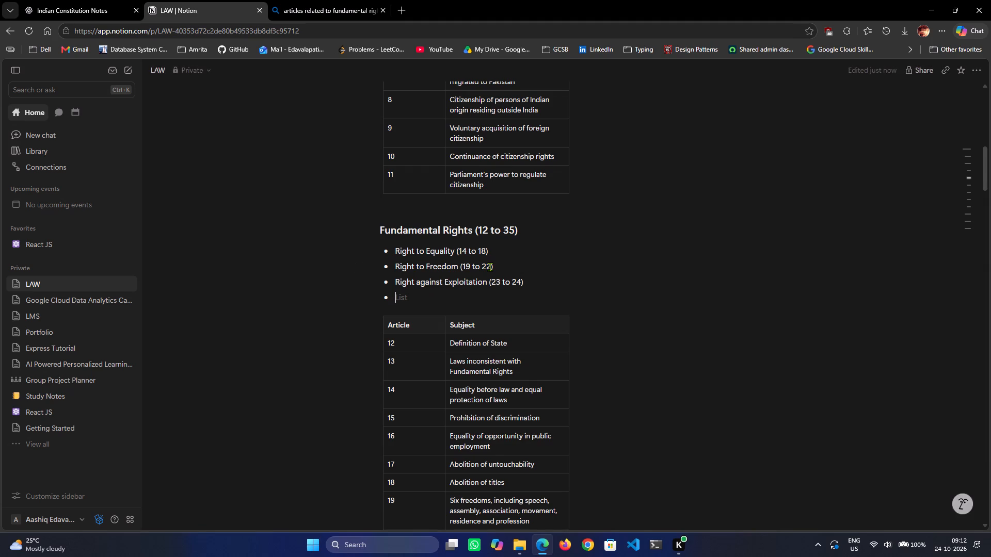
type("Right to Freedo")
key("space")
key("BackSpace")
type("m of Religion (")
key("ctrl+Tab")
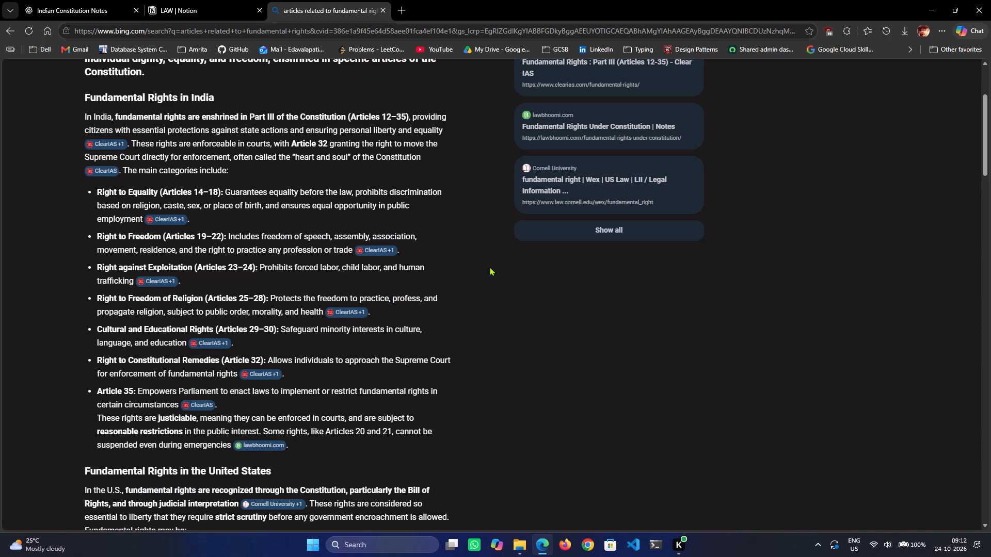
key("ctrl+shift+Tab")
key("shift+parenleft")
key("BackSpace")
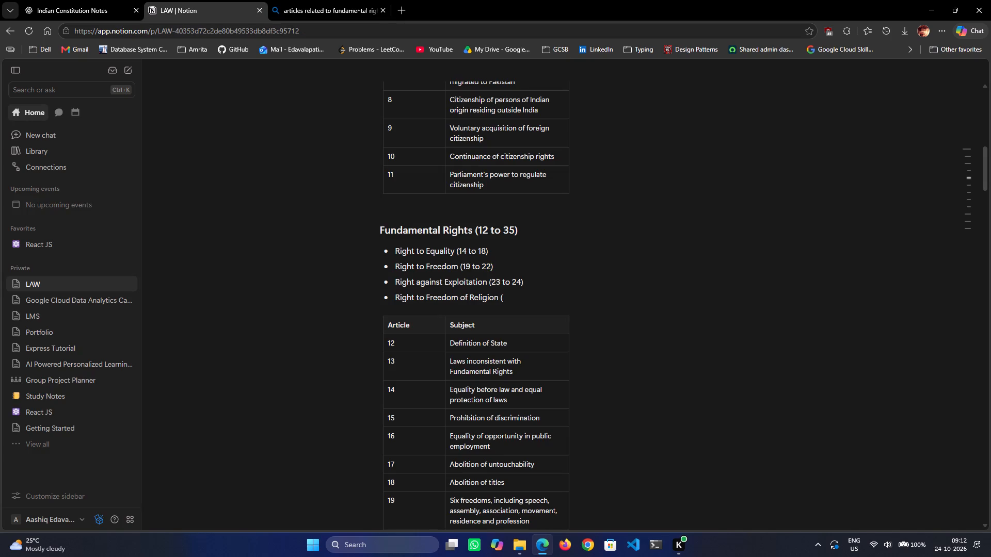
type("25 to 28)")
Add the bullet "Cultural & Educational Rights (29 to 30)" at the same level as the others, taking the range from the search results.
key("Return")
key("ctrl+Tab")
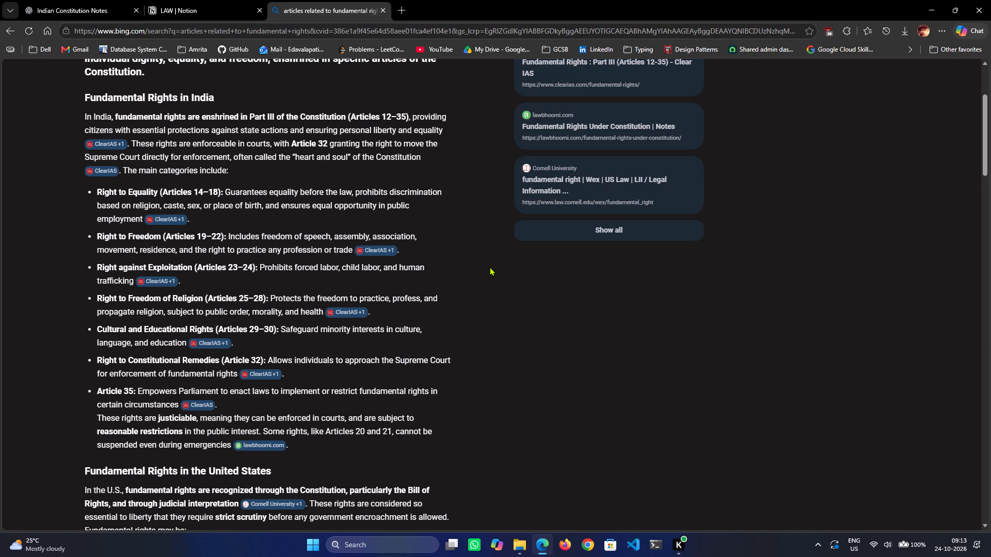
key("ctrl+shift+Tab")
type("Cultural")
key("space")
type("& Educational Rights (")
key("Tab")
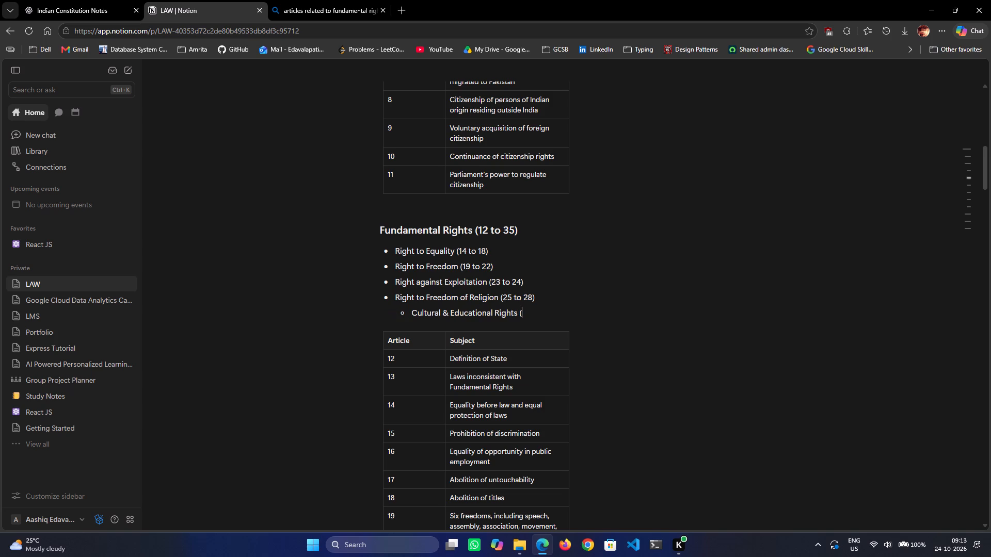
key("BackSpace")
key("9")
key("ctrl+Tab")
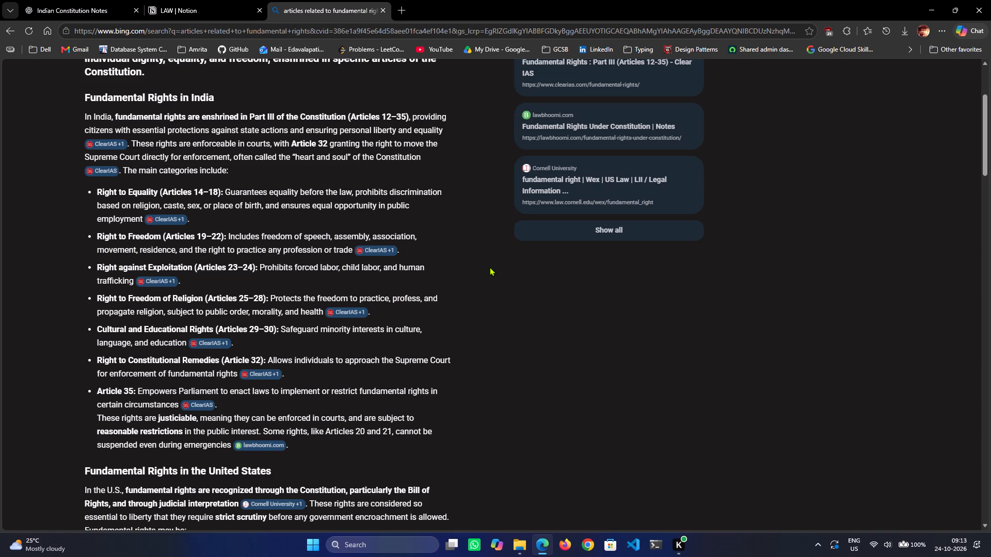
key("ctrl+shift+Tab")
key("BackSpace")
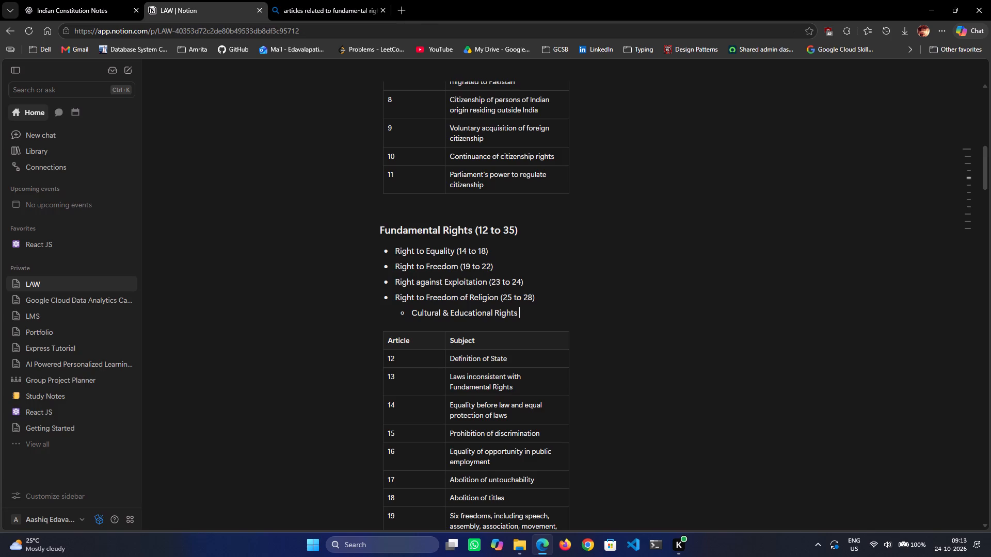
type("(29-")
key("BackSpace")
key("space")
type("to 30)")
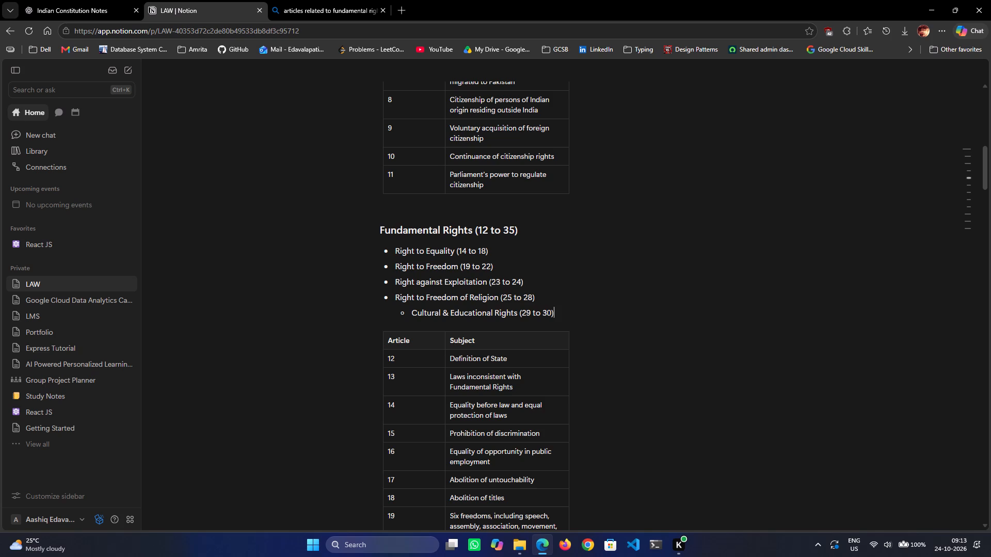
key("shift+Tab")
Add the bullet "Right to Constitutional remedies (32)", taking the name and article number from the search results.
key("Return")
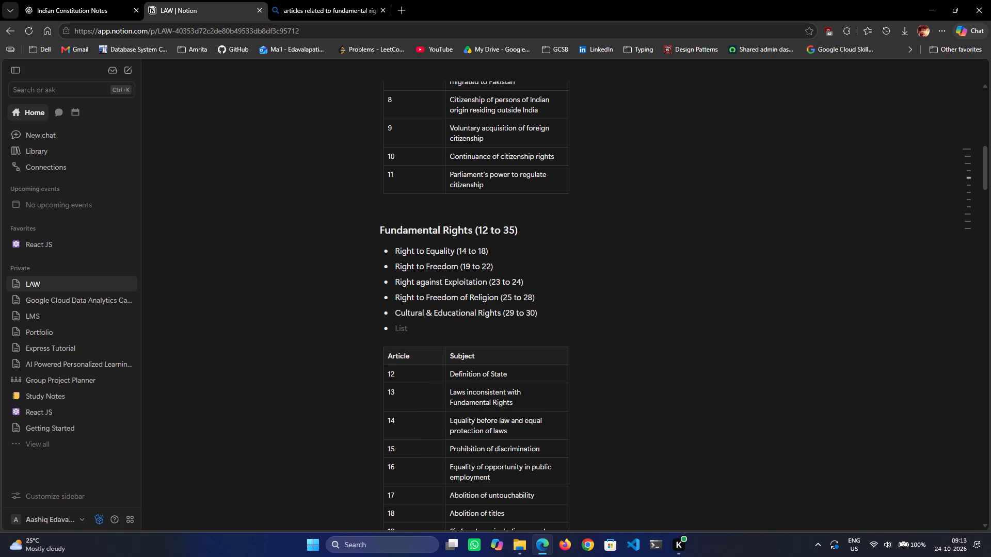
key("ctrl+Tab")
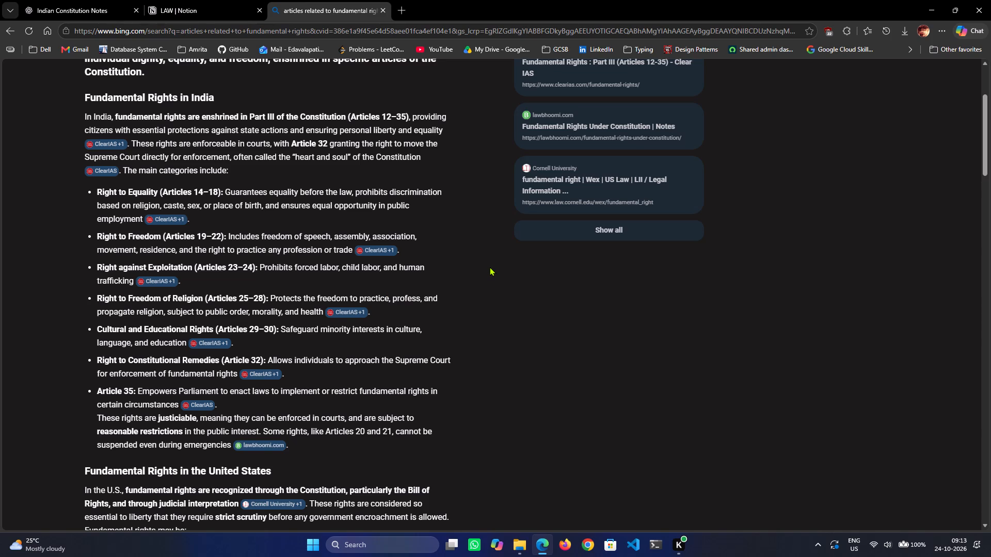
key("ctrl+shift+Tab")
type("Right to Constitutional remedies (")
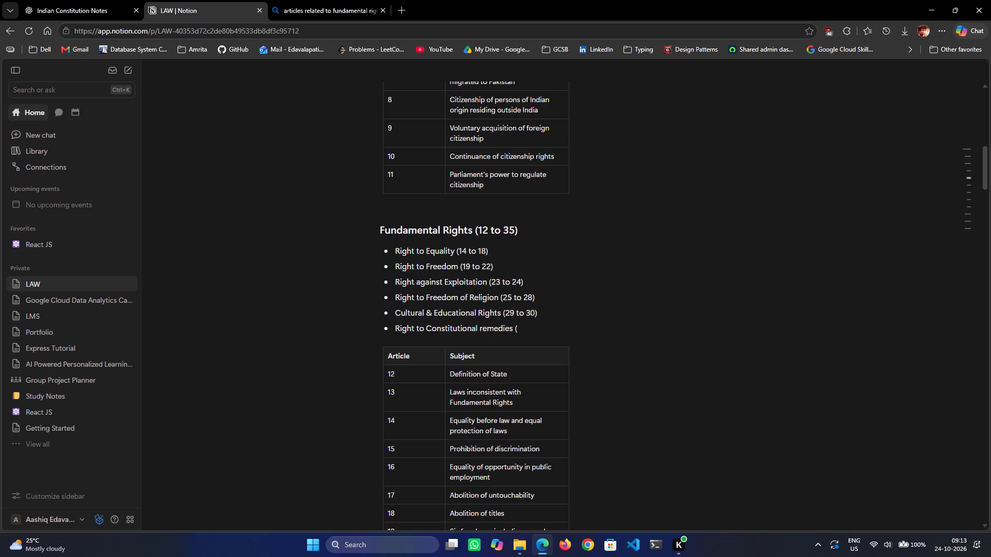
type("32)")
Add the bullet "Parliament power (35)", based on the Article 35 entry in the search results.
key("ctrl+Tab")
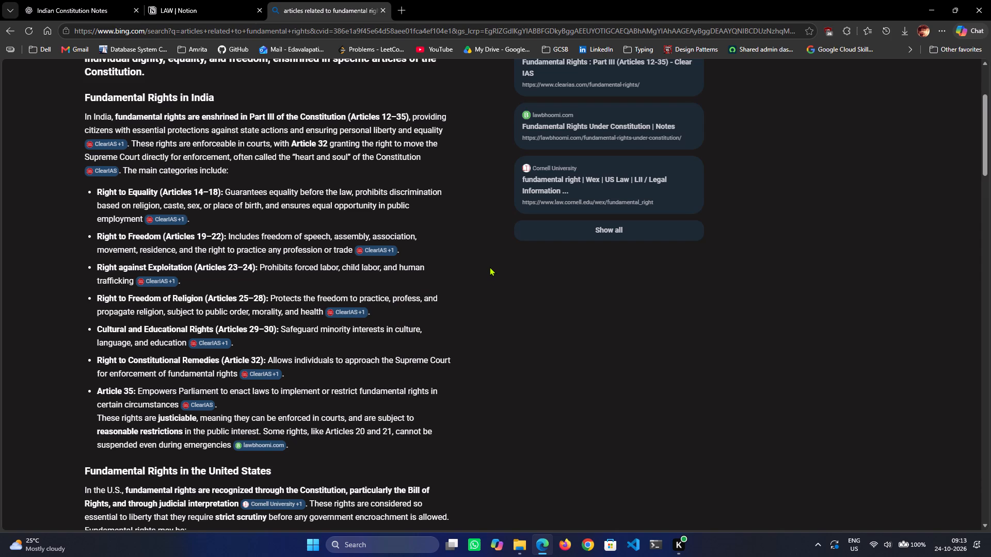
key("ctrl+shift+Tab")
key("Return")
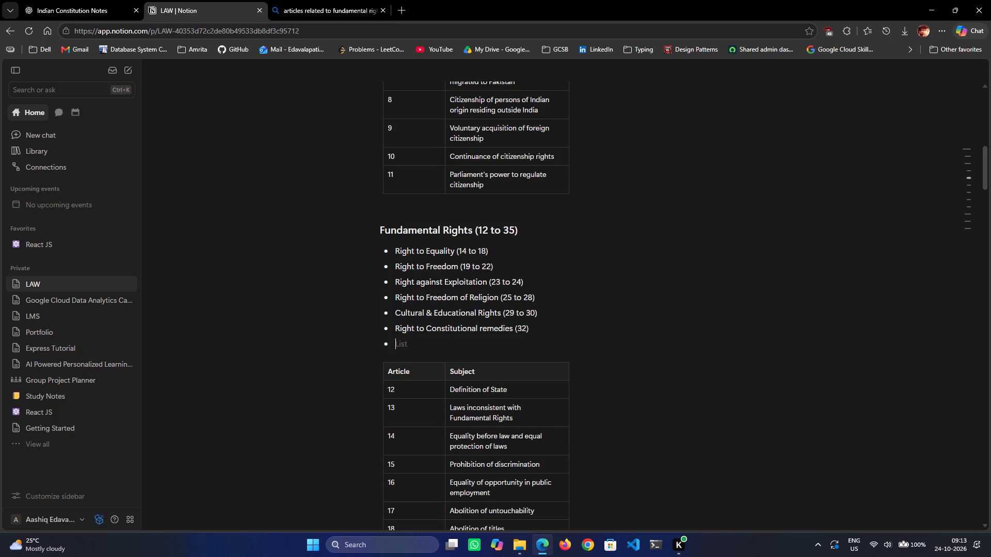
type("Parliament power (")
type("35)")
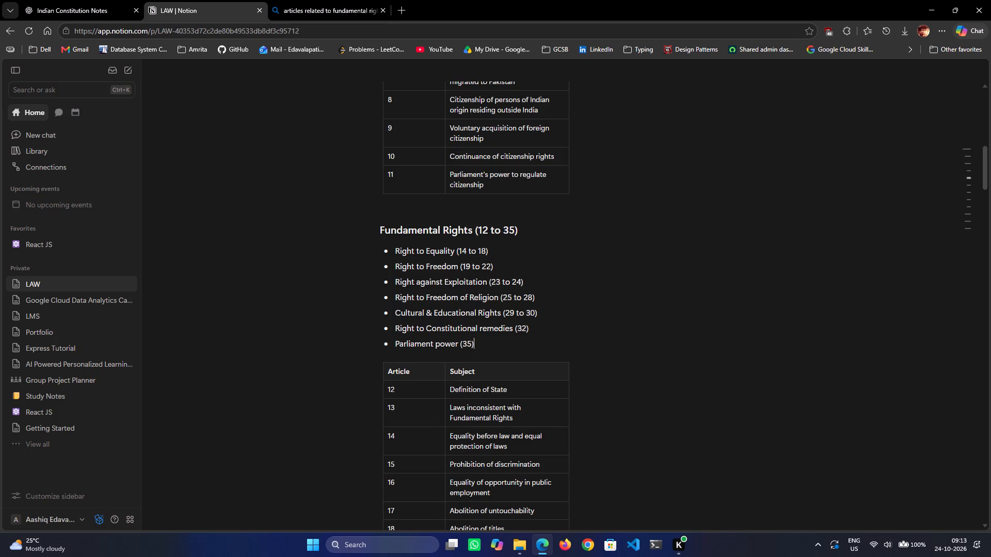
Return to the fundamental rights search results and close that page.
key("ctrl+Tab")
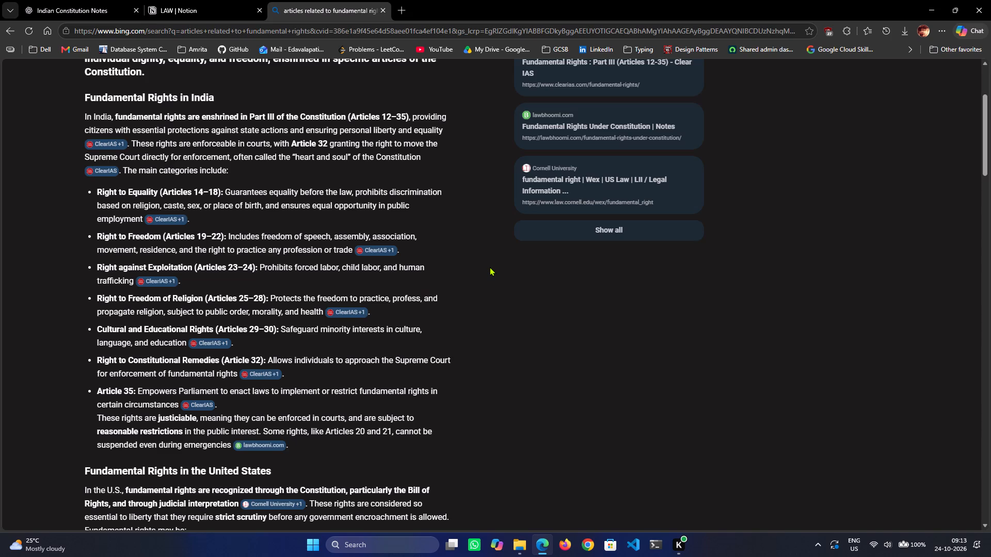
key("ctrl+w")
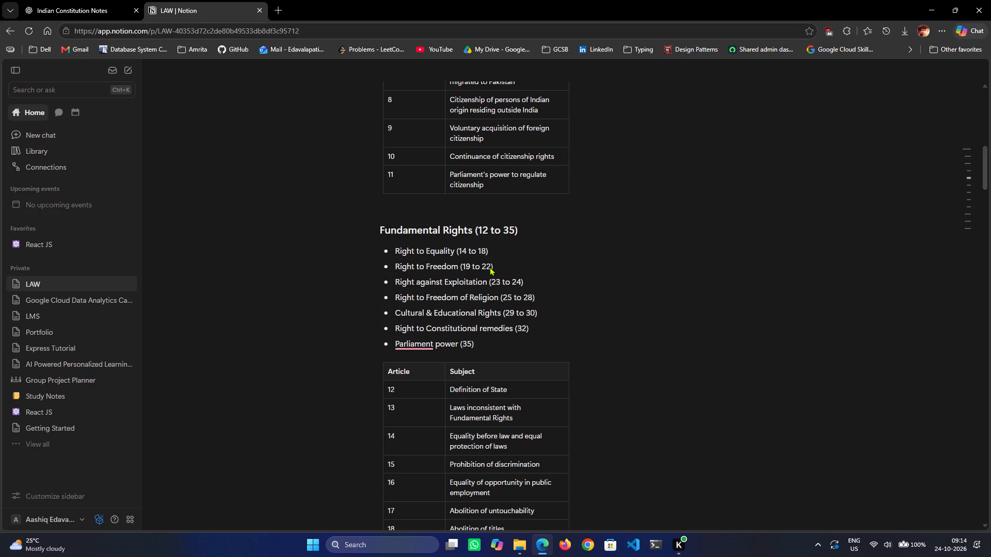
Read through the subjects of Articles 12 to 18 in the Fundamental Rights table.
left_click(588, 342)
scroll(588, 342, "down", 3)
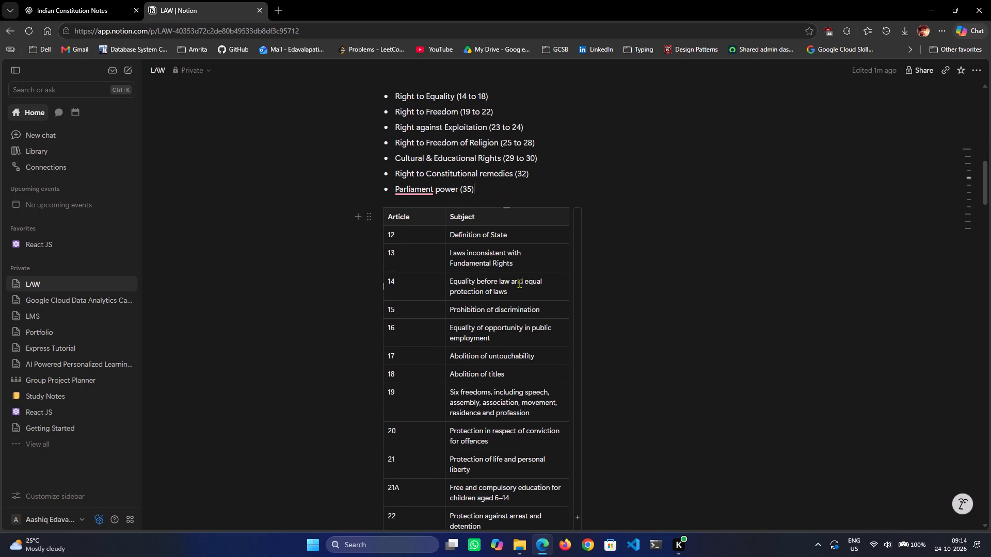
scroll(470, 265, "up", 2)
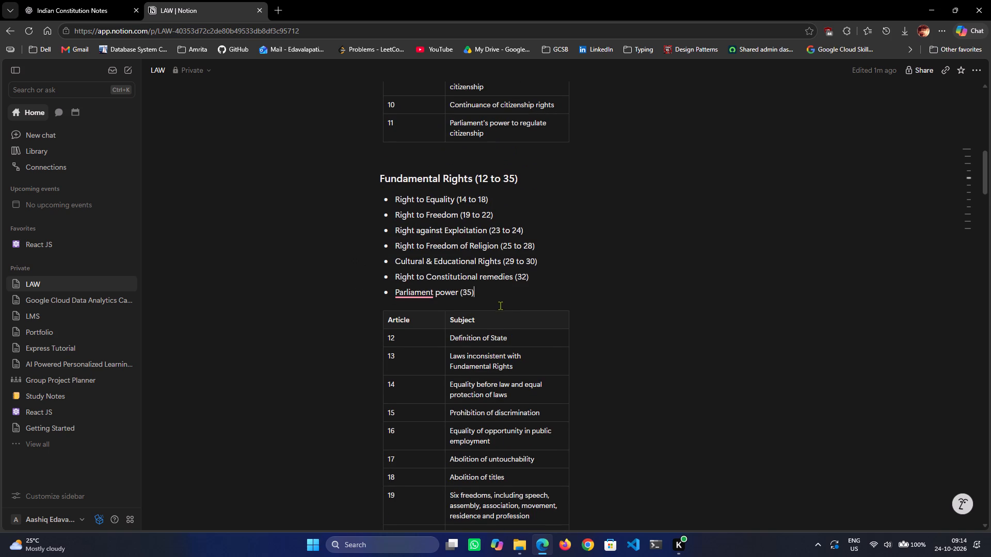
triple_click(509, 340)
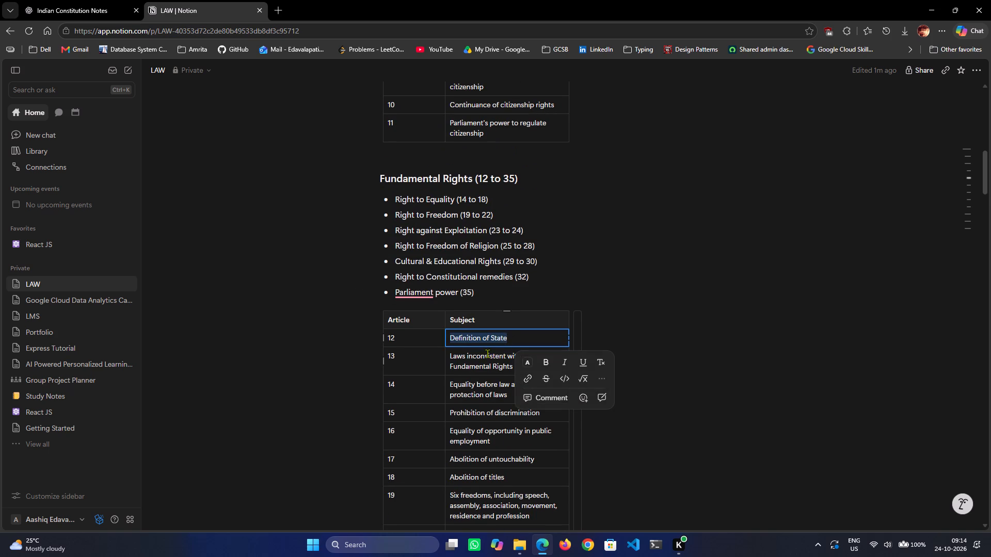
triple_click(486, 356)
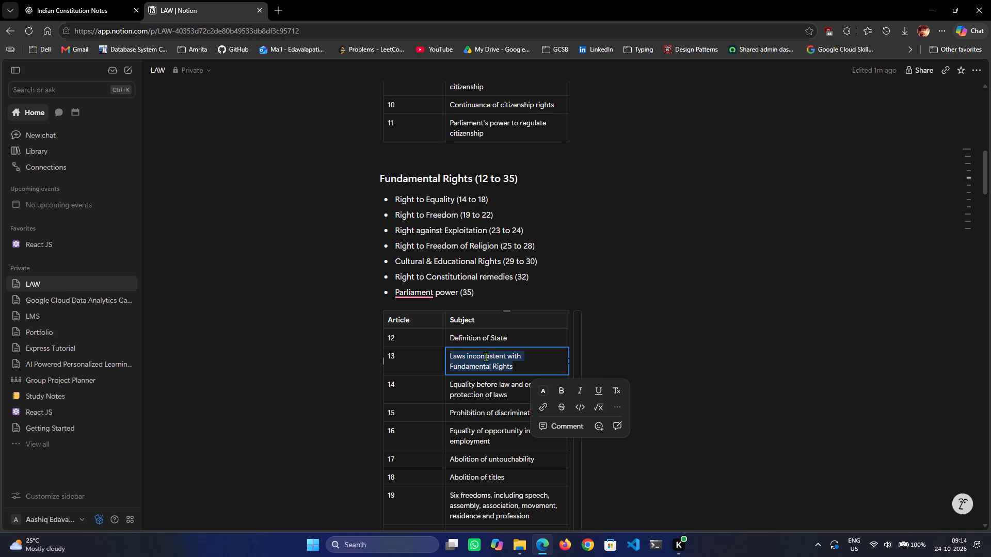
left_click(535, 361)
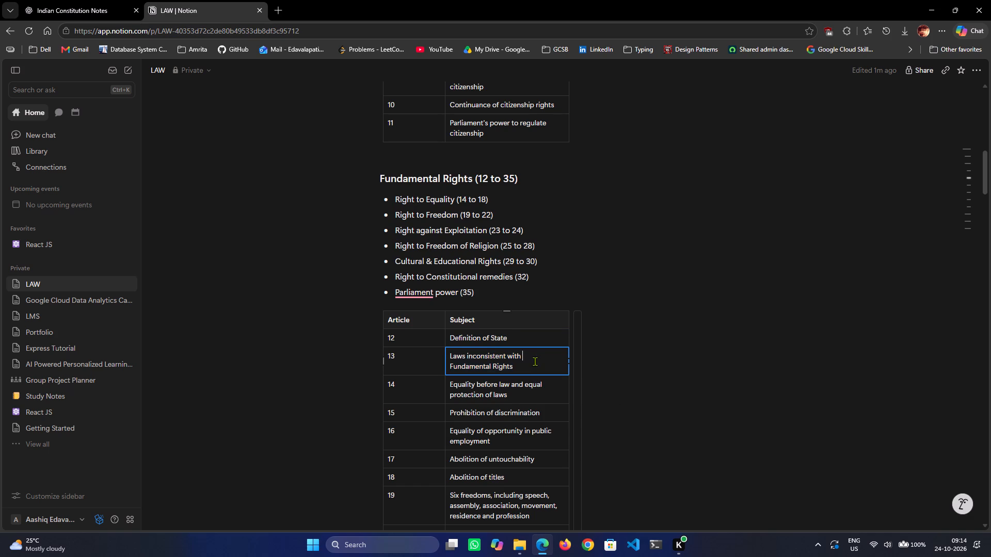
double_click(535, 361)
triple_click(535, 361)
left_click(535, 361)
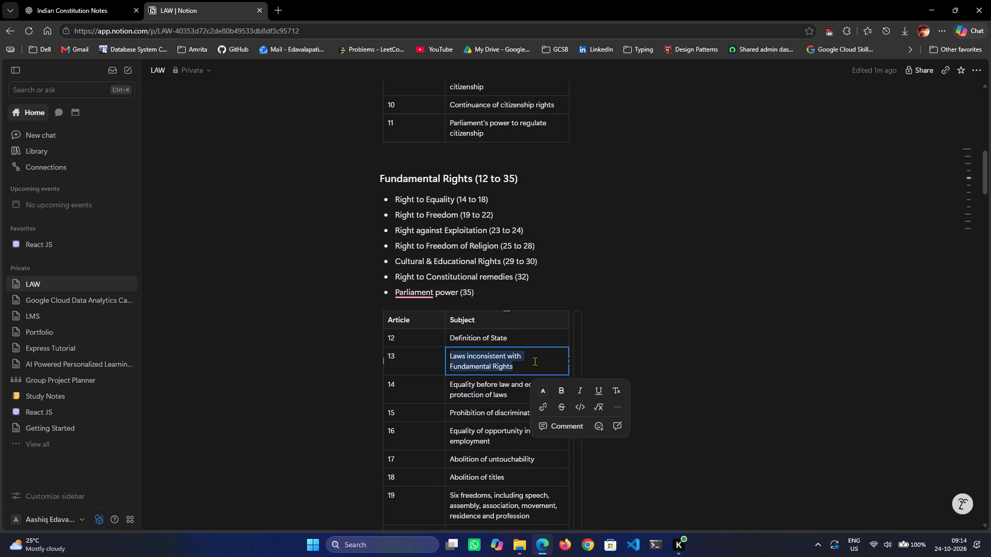
left_click(535, 361)
scroll(535, 361, "down", 1)
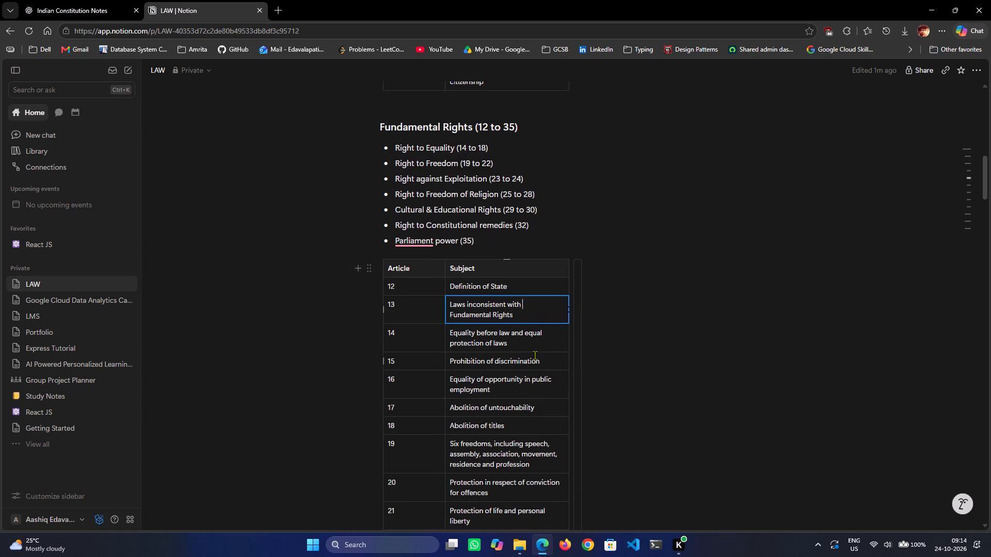
triple_click(535, 350)
triple_click(528, 363)
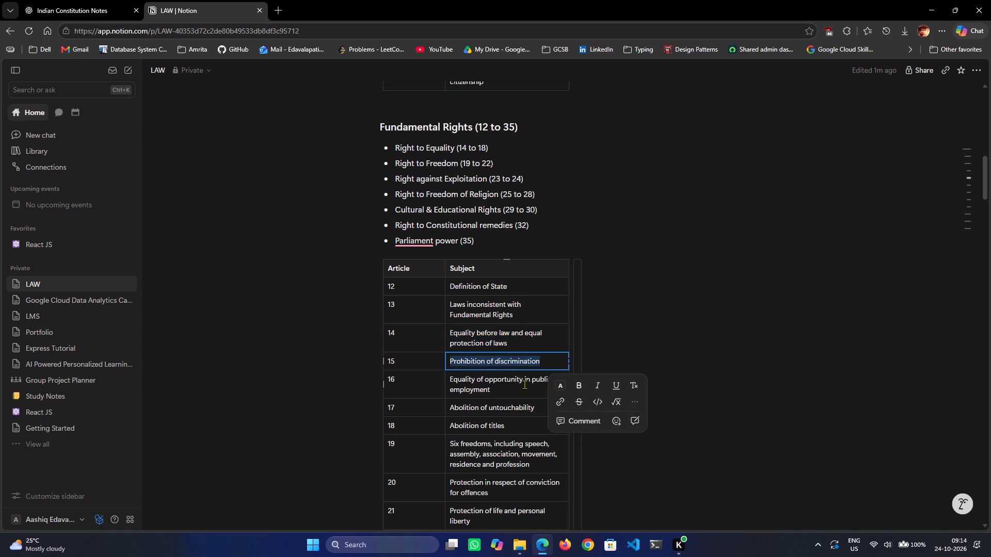
triple_click(524, 385)
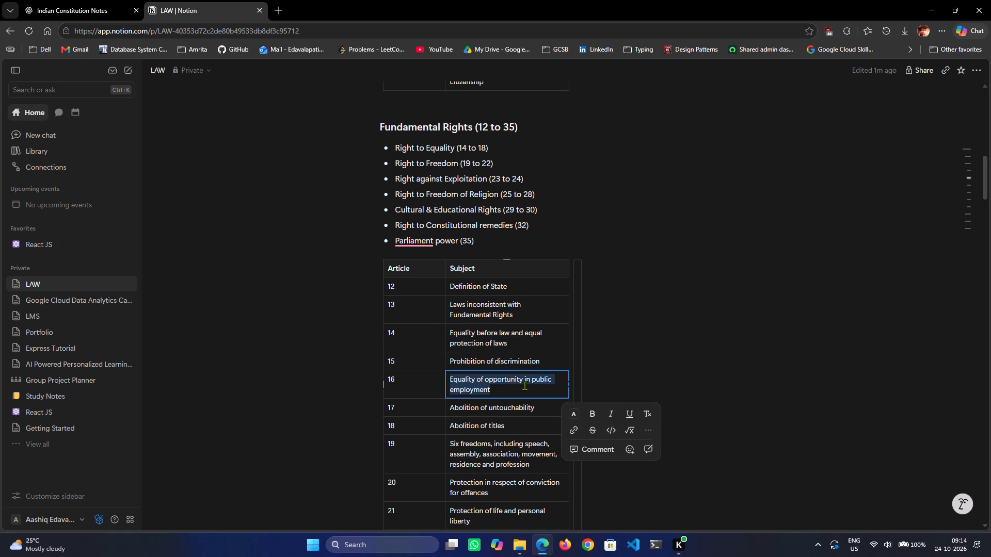
left_click(523, 390)
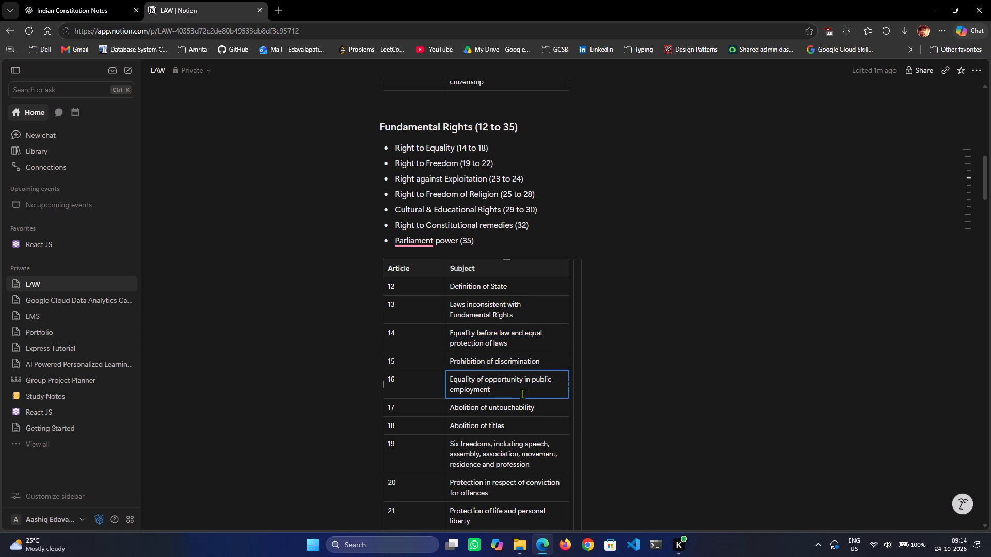
triple_click(541, 411)
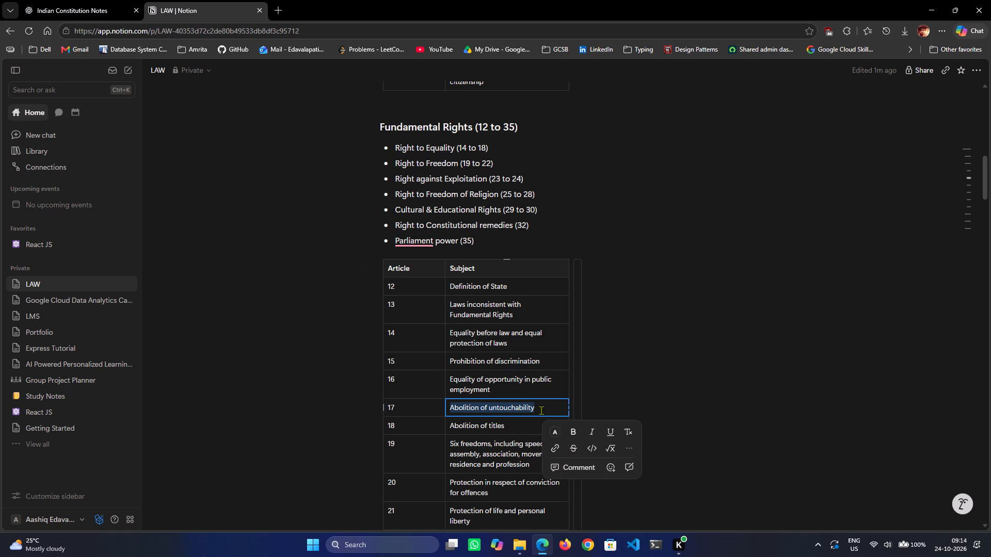
scroll(541, 408, "down", 2)
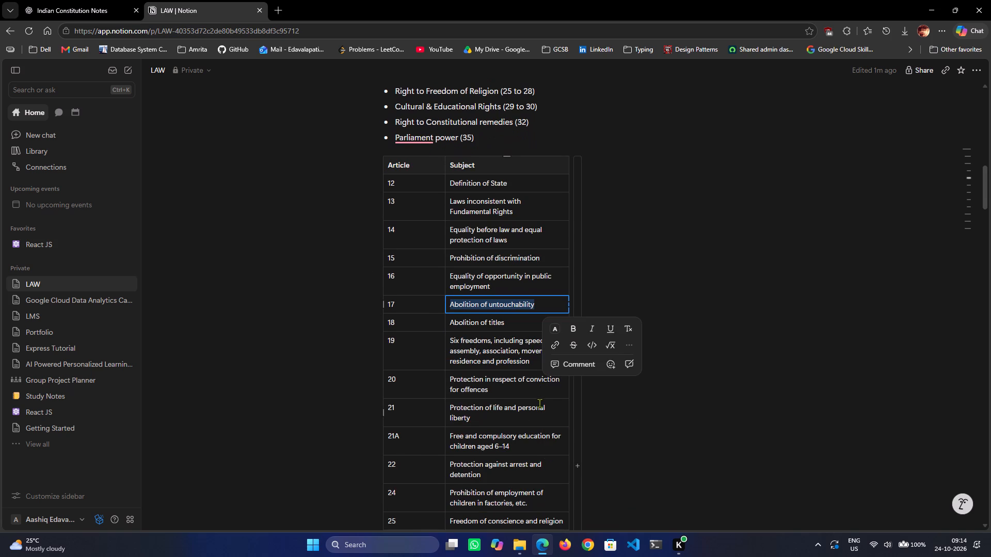
triple_click(523, 326)
Read through the subjects of Articles 18 to 21A in the Fundamental Rights table, checking them against the category list above.
scroll(523, 326, "up", 1)
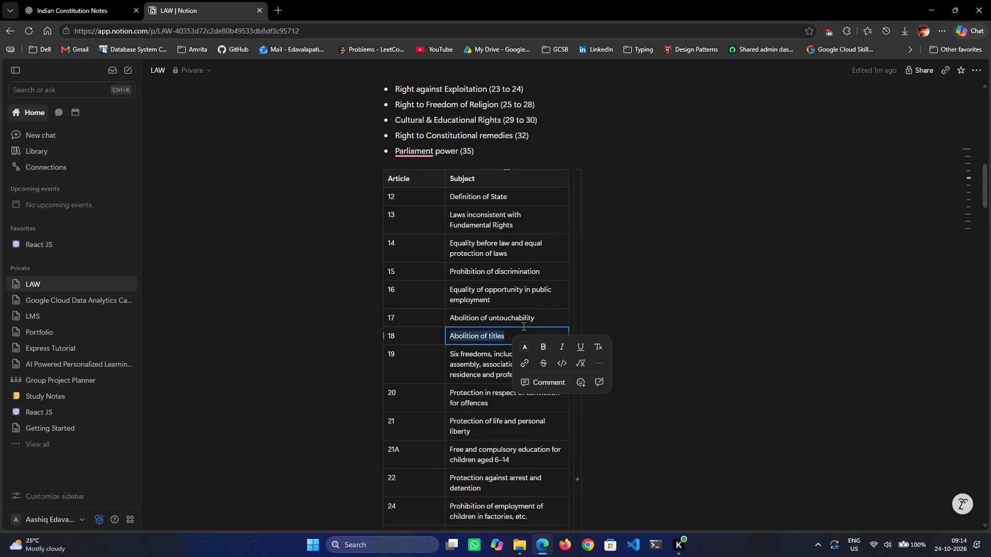
scroll(523, 326, "up", 1)
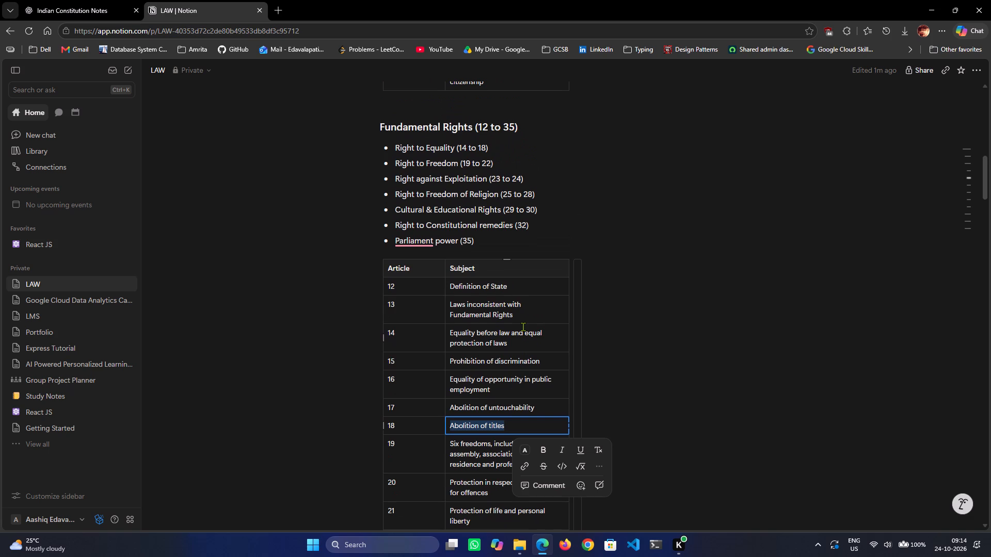
scroll(522, 326, "down", 2)
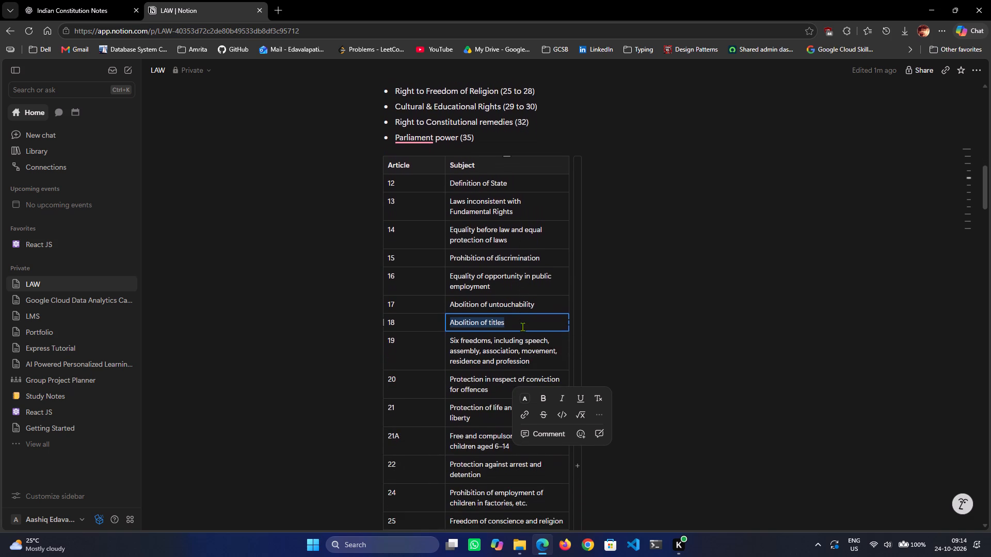
scroll(522, 326, "down", 1)
double_click(498, 303)
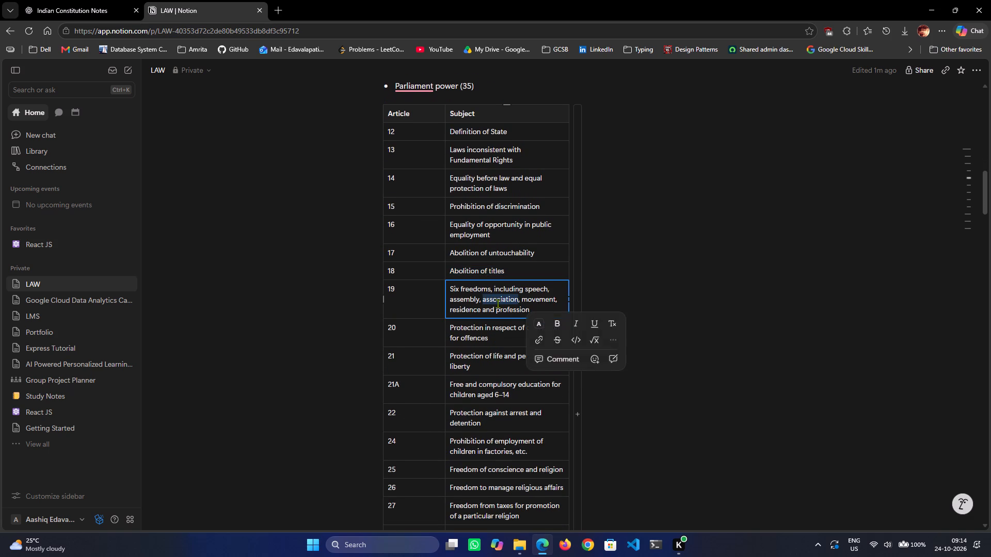
left_click(498, 303)
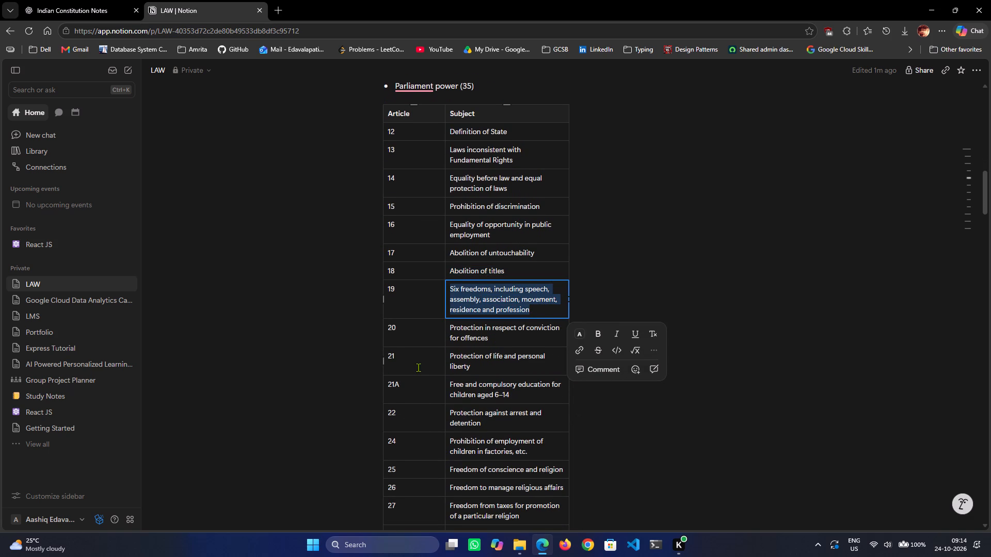
scroll(418, 367, "up", 2)
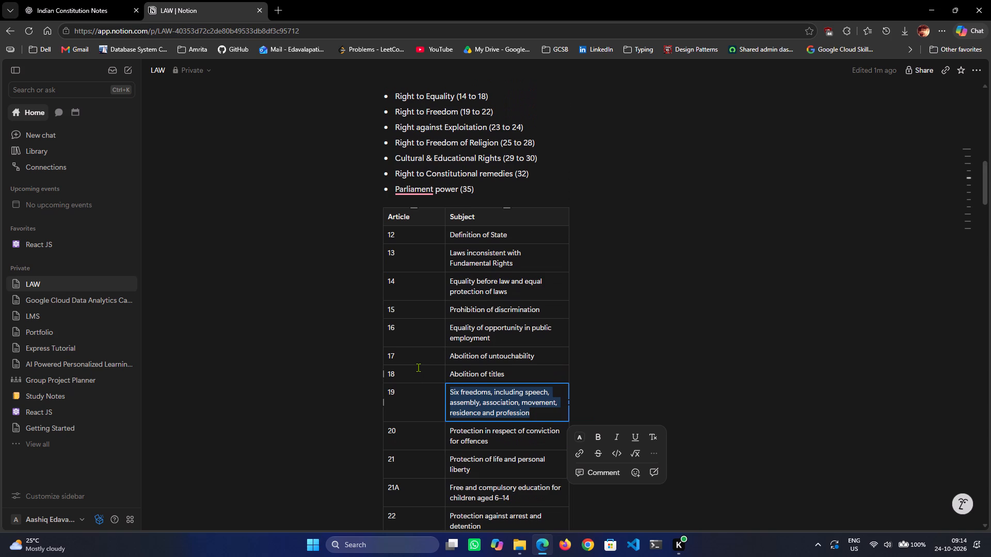
triple_click(486, 440)
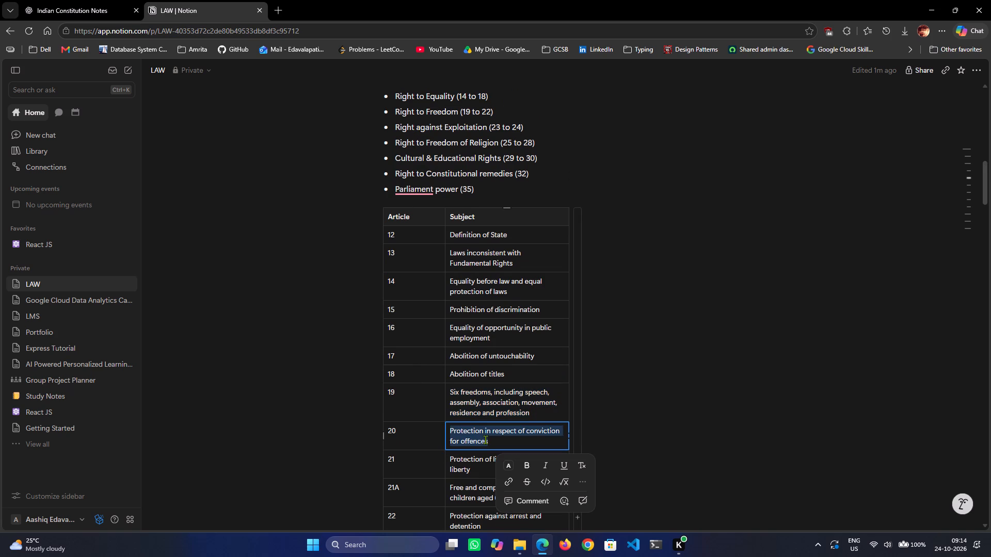
triple_click(483, 458)
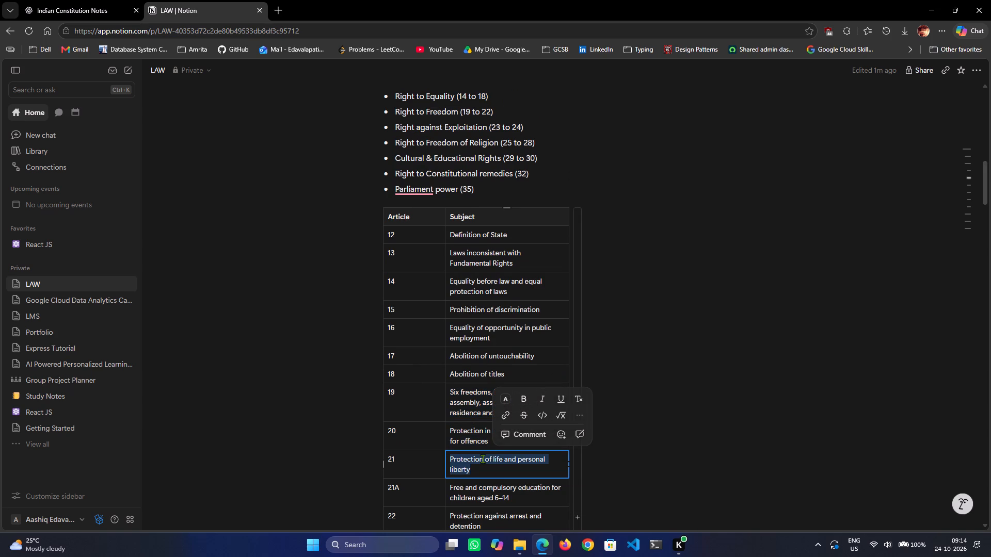
scroll(483, 461, "down", 1)
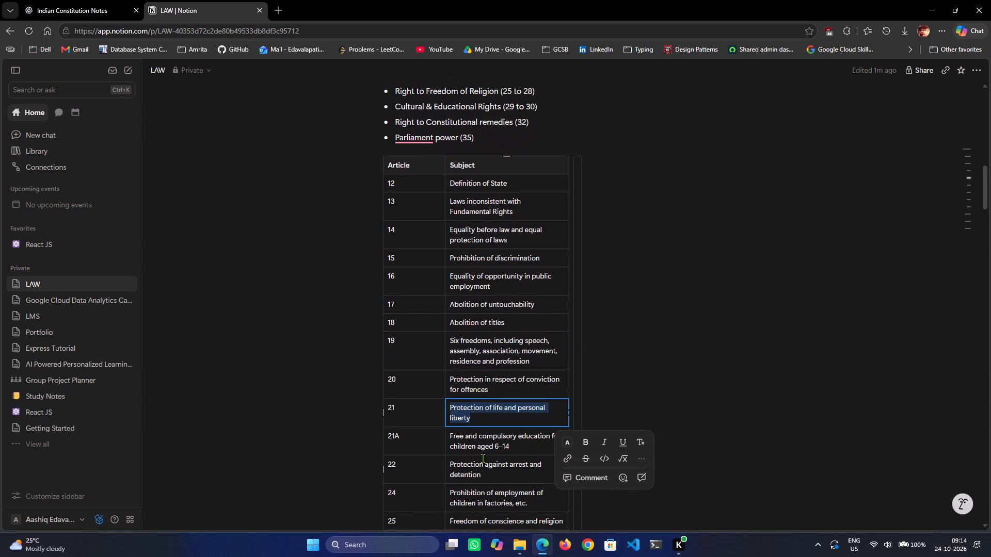
triple_click(481, 450)
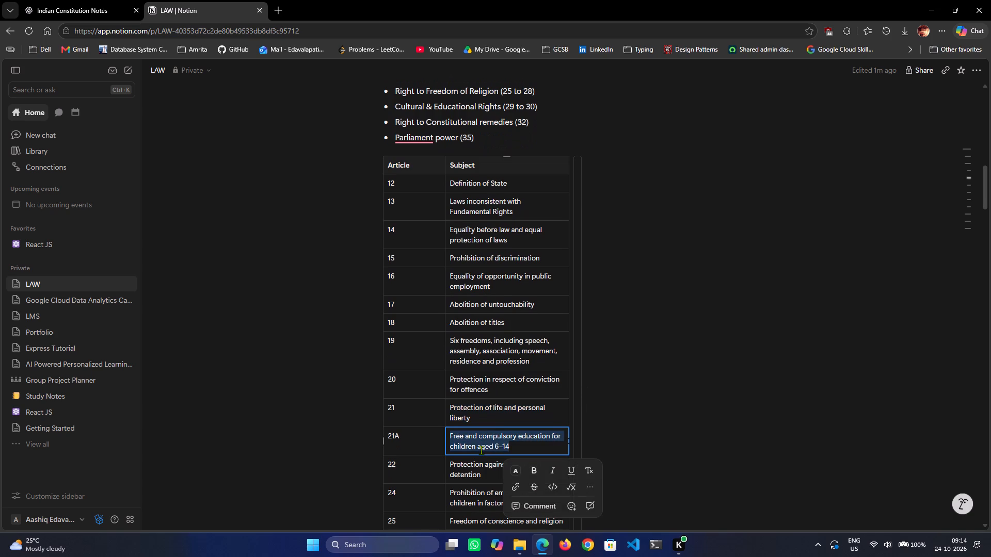
scroll(481, 450, "up", 1)
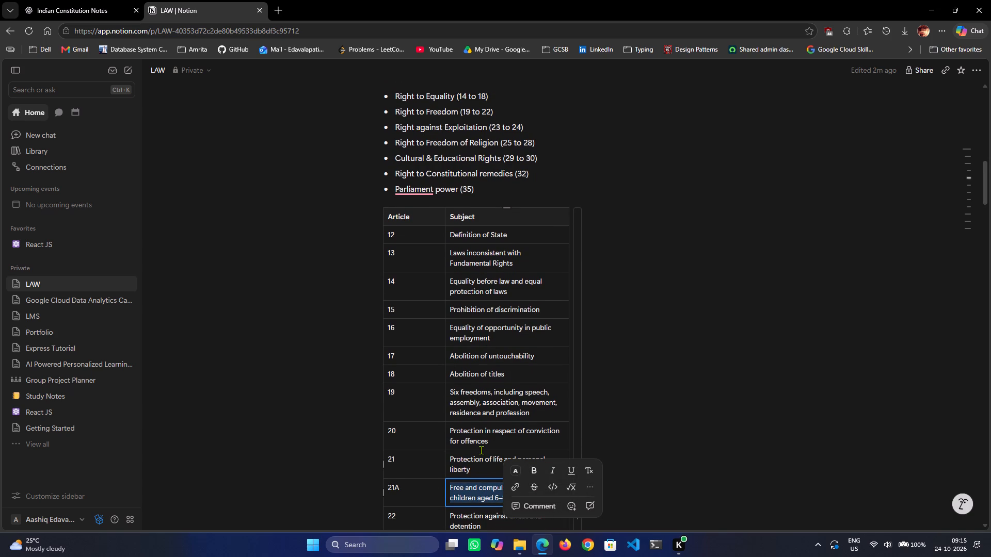
scroll(481, 450, "down", 2)
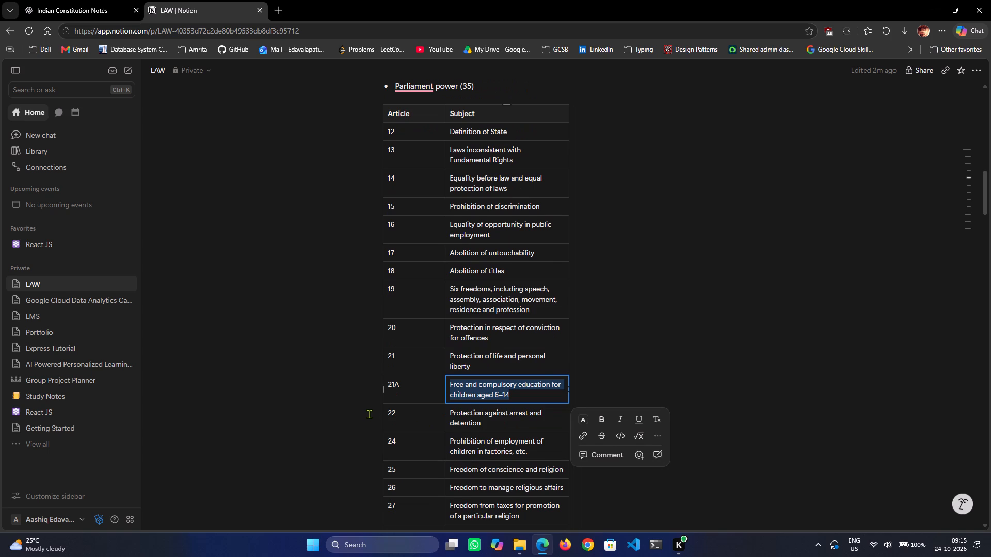
scroll(369, 413, "down", 3)
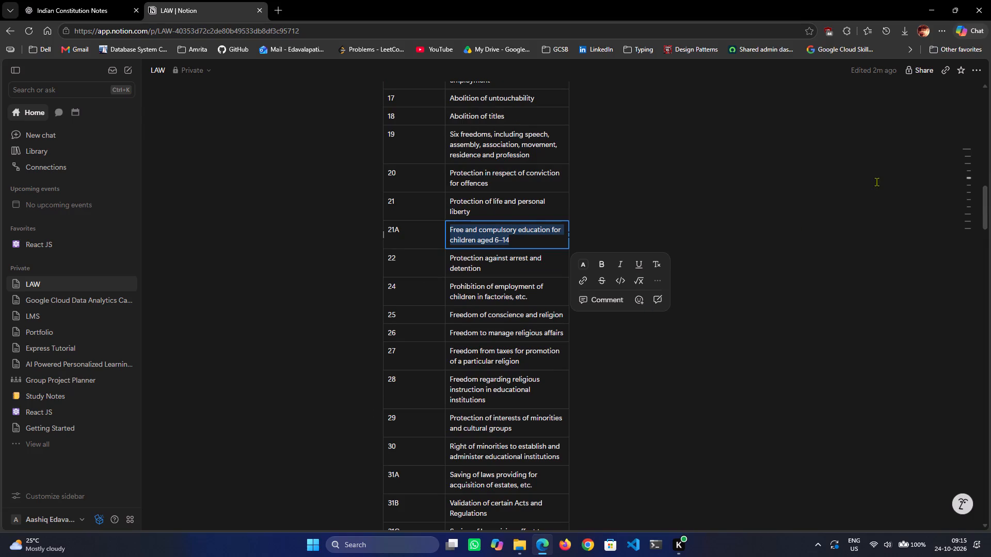
Share the LAW page with anyone on the web with the link, copy the link, and dismiss the agent access notice.
left_click(914, 75)
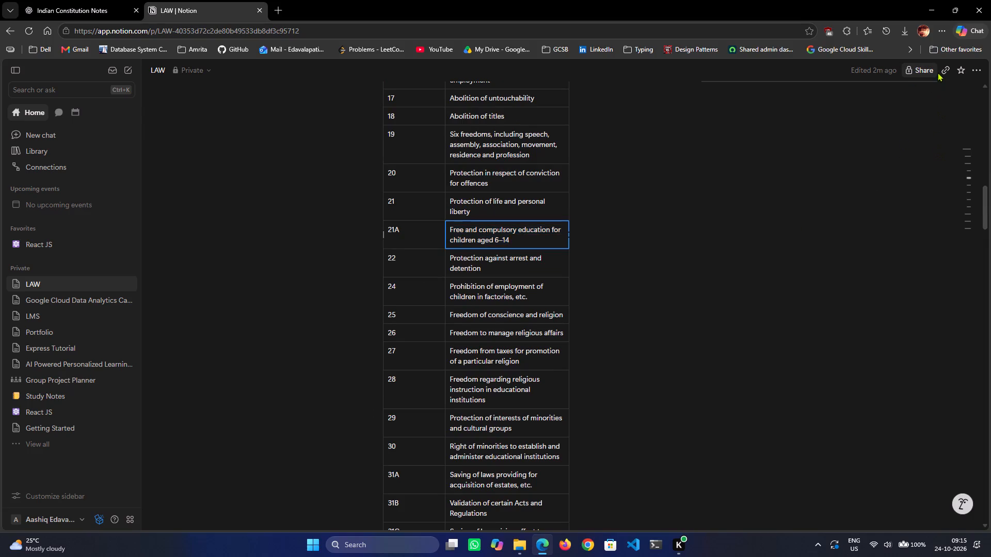
left_click(908, 124)
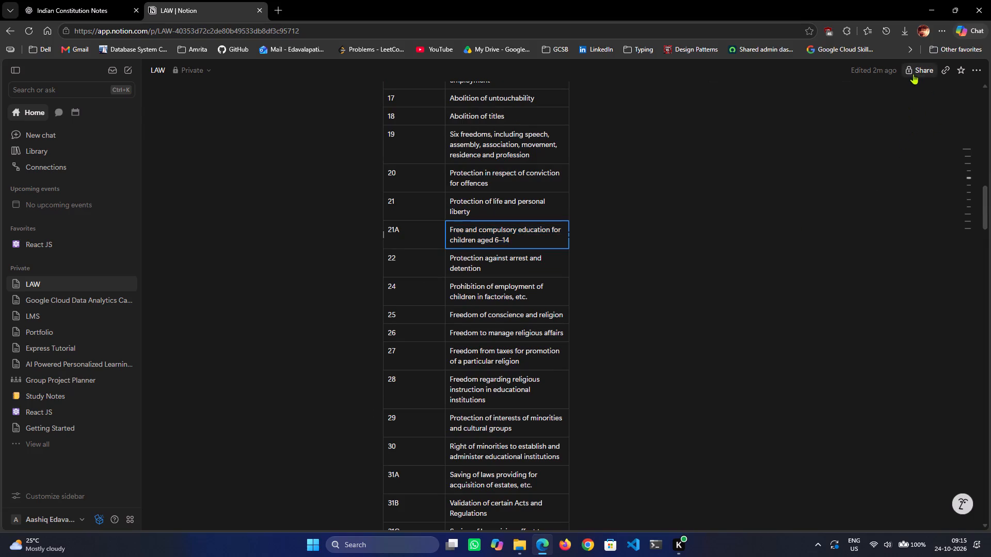
left_click(913, 74)
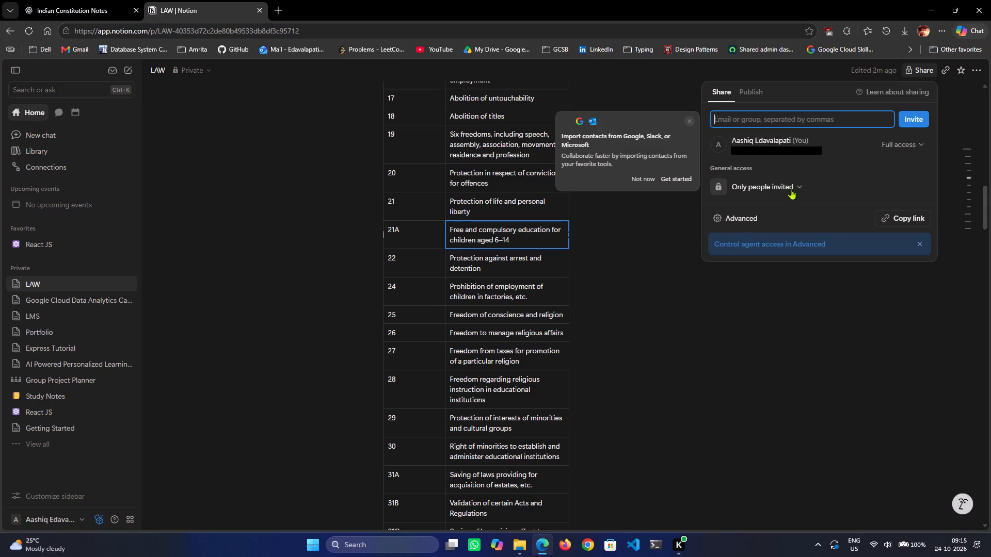
left_click(791, 189)
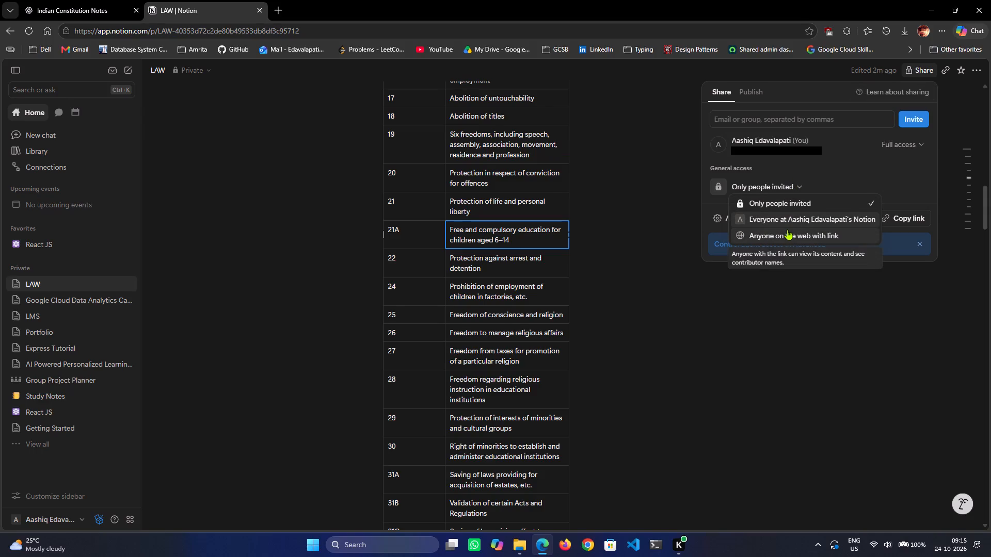
left_click(787, 230)
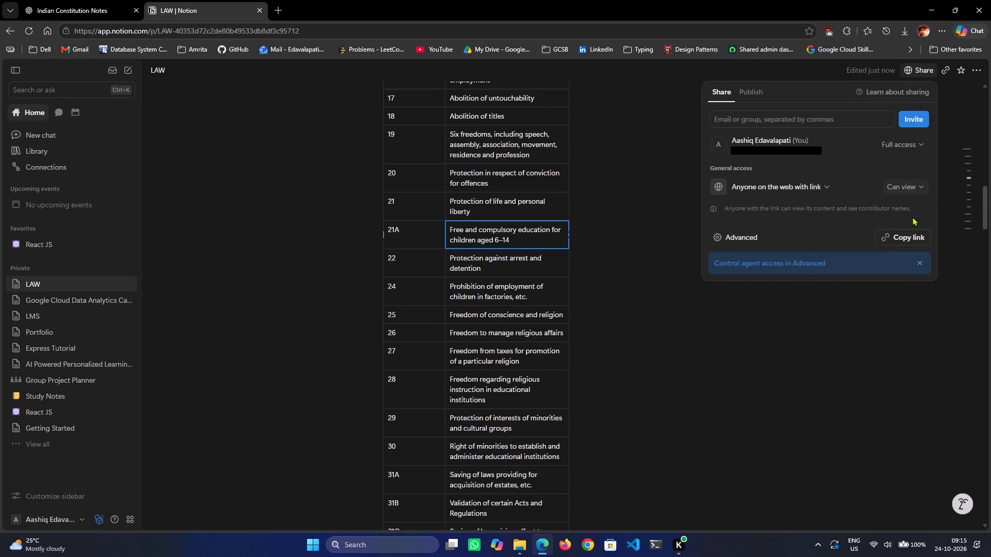
left_click(903, 238)
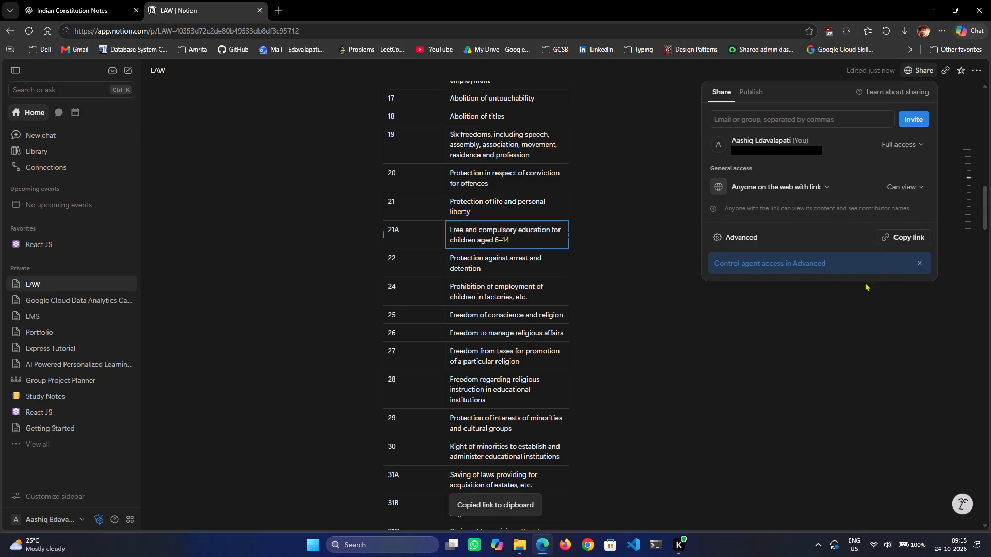
left_click(922, 264)
left_click(901, 302)
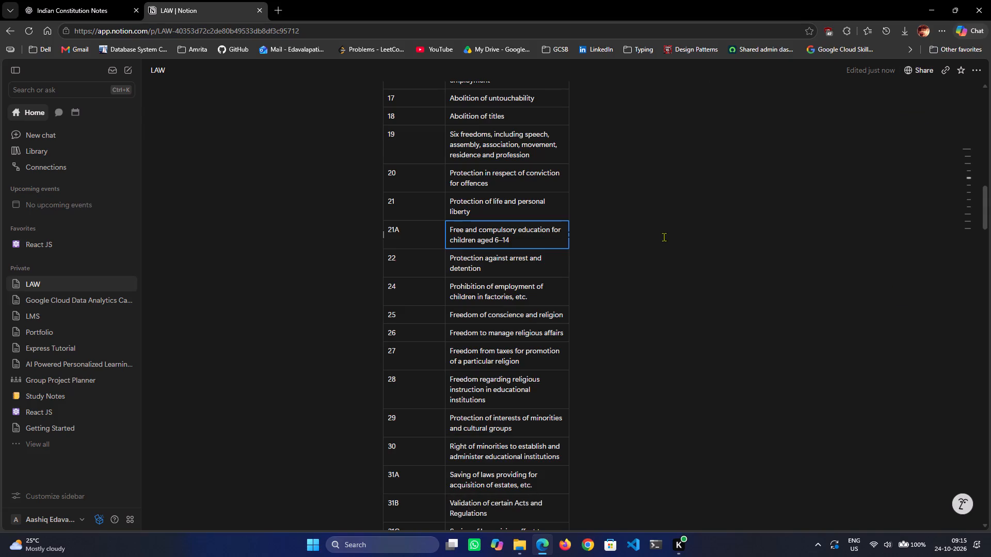
Widen the Subject column of the Fundamental Rights table just enough to fit Article 16's subject on one line.
scroll(589, 235, "up", 3)
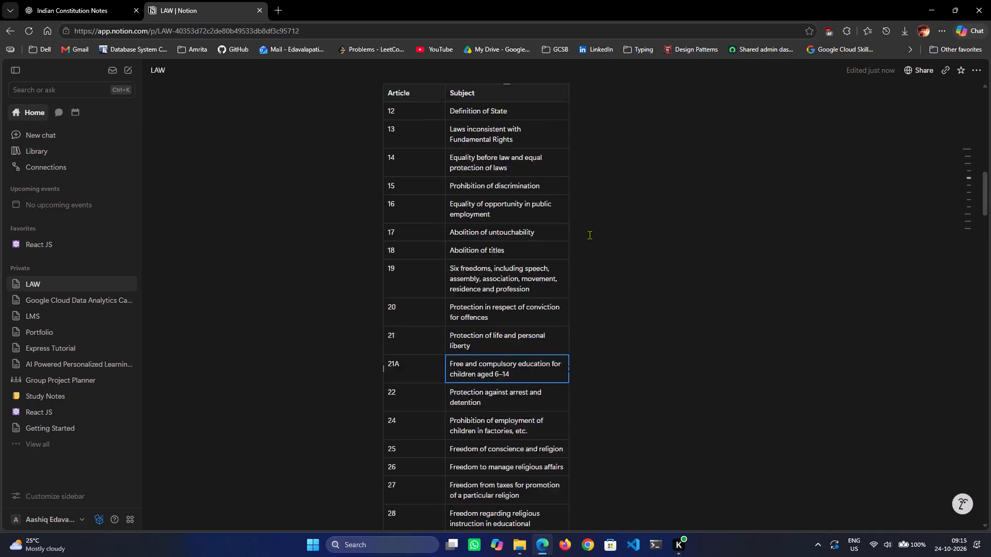
scroll(589, 235, "up", 3)
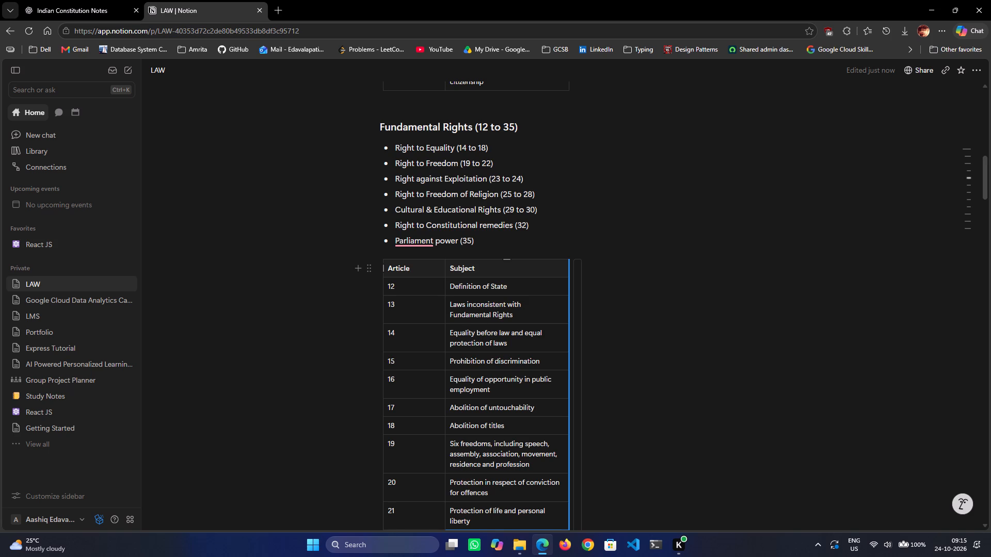
left_click_drag(568, 263, 588, 265)
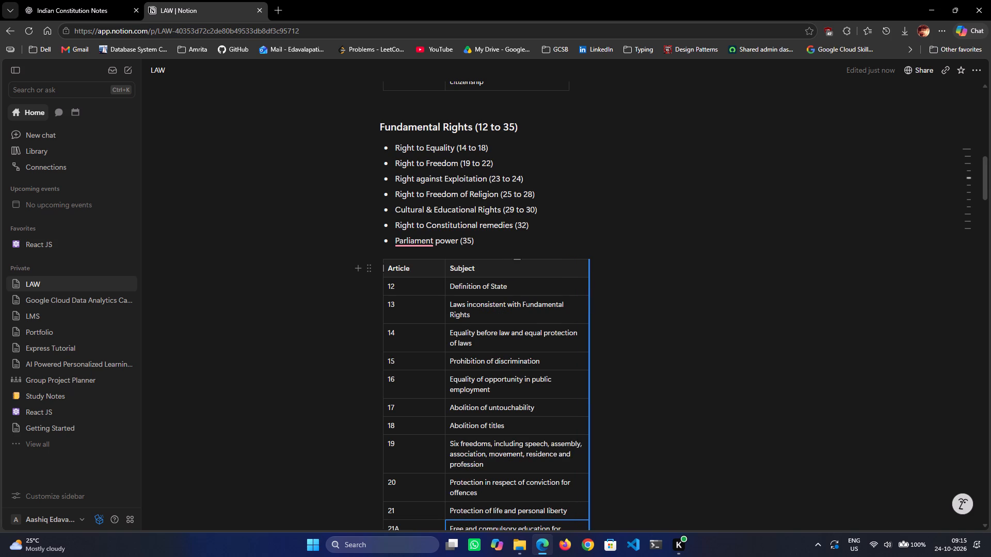
left_click_drag(588, 265, 596, 266)
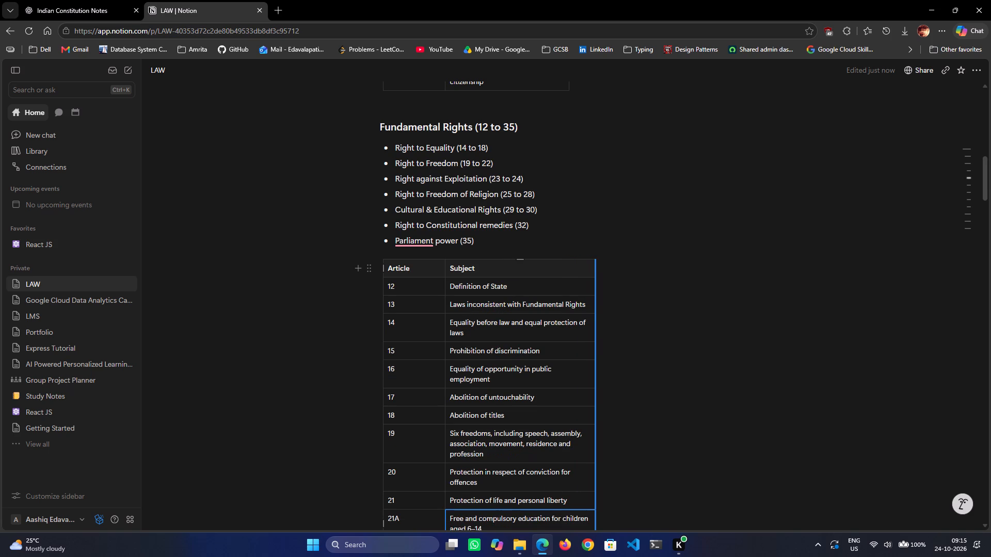
left_click_drag(596, 266, 599, 266)
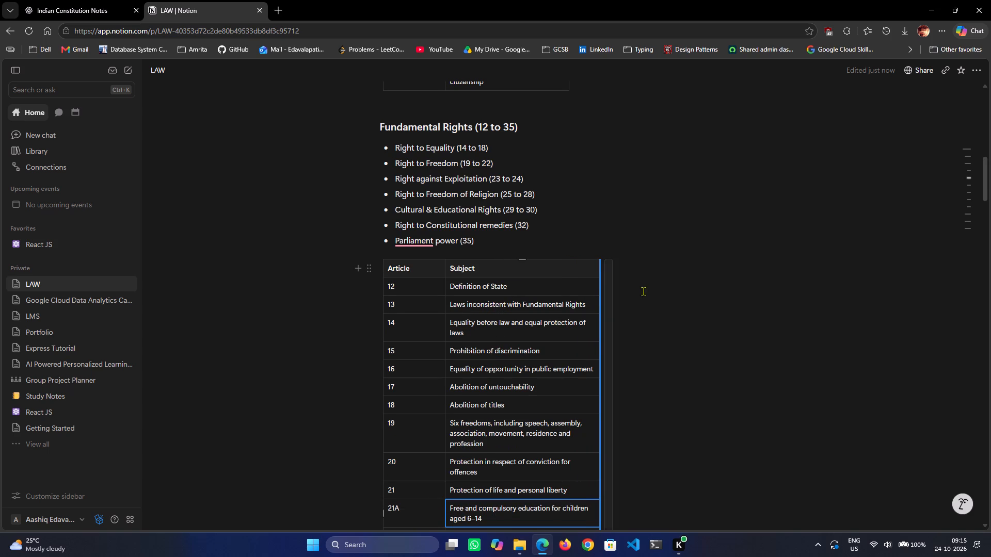
left_click(684, 286)
Look over the Fundamental Rights section and the Directive Principles of State Policy (DPSP) table that follows it.
scroll(684, 286, "down", 2)
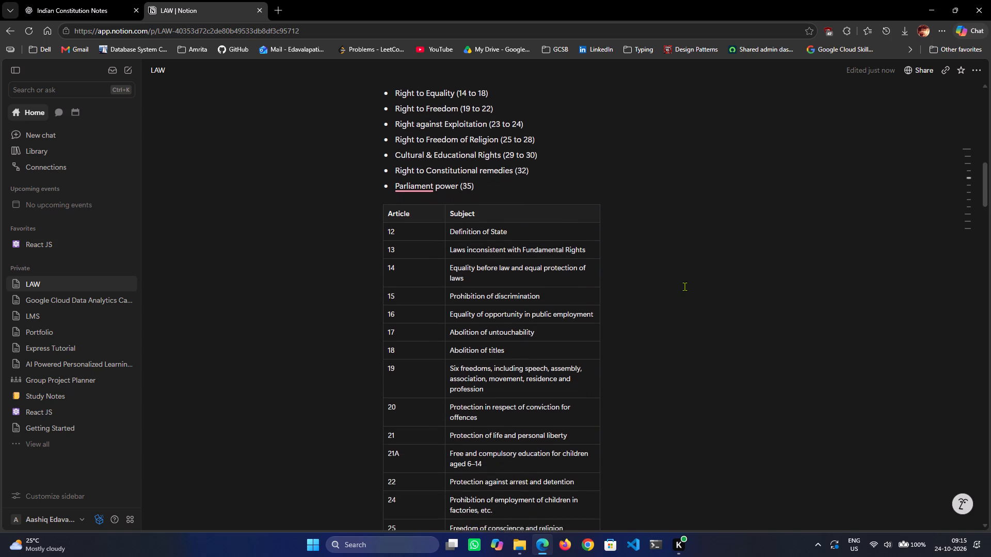
scroll(684, 286, "down", 5)
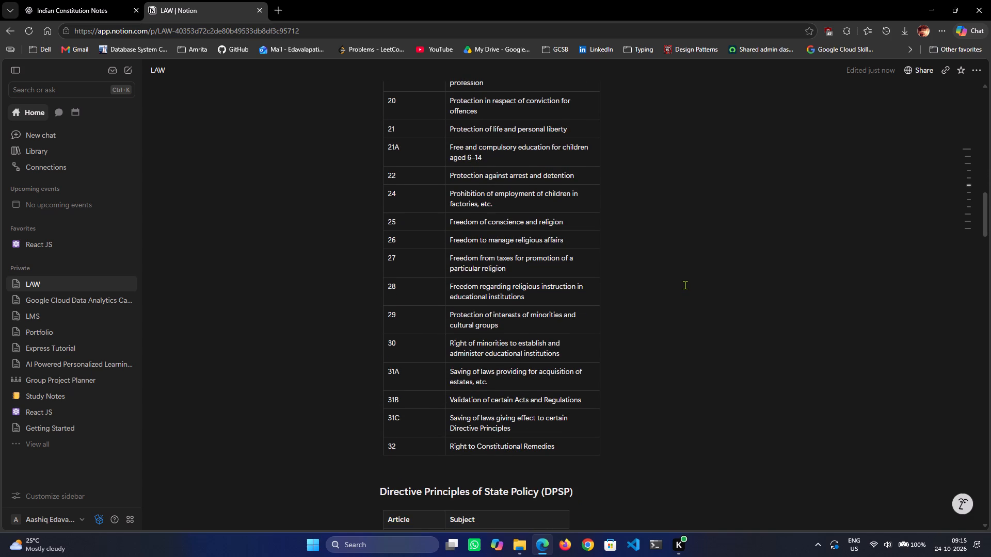
scroll(685, 285, "up", 1)
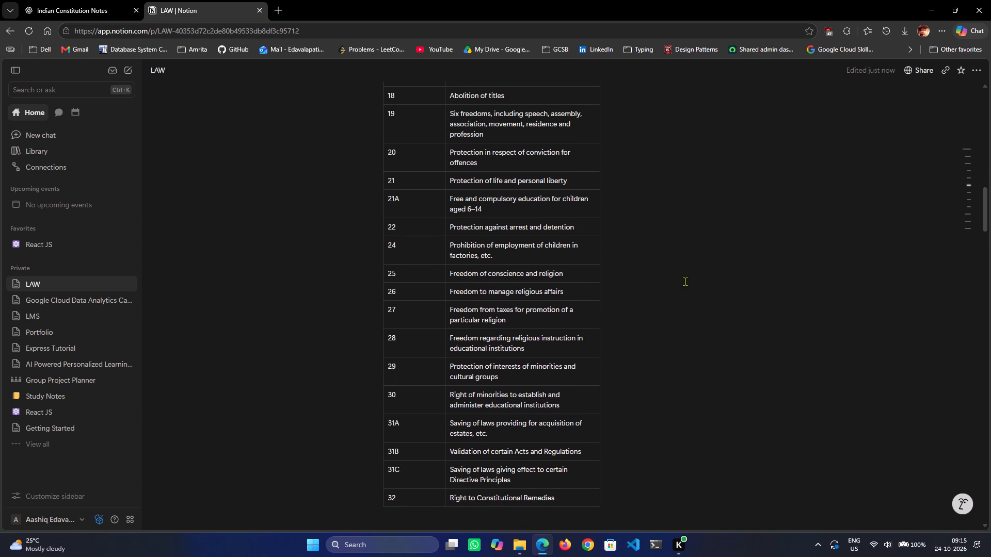
scroll(685, 281, "up", 10)
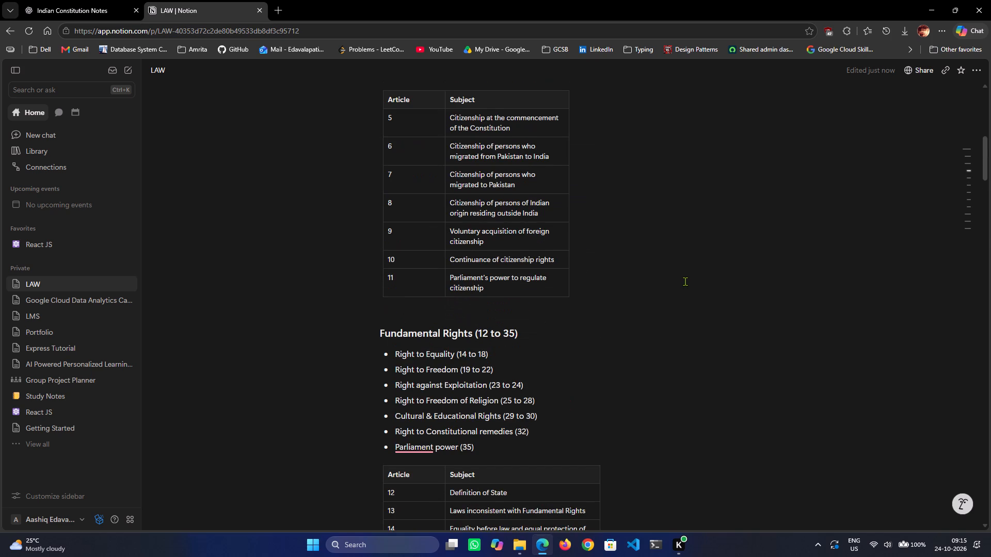
scroll(685, 281, "down", 1)
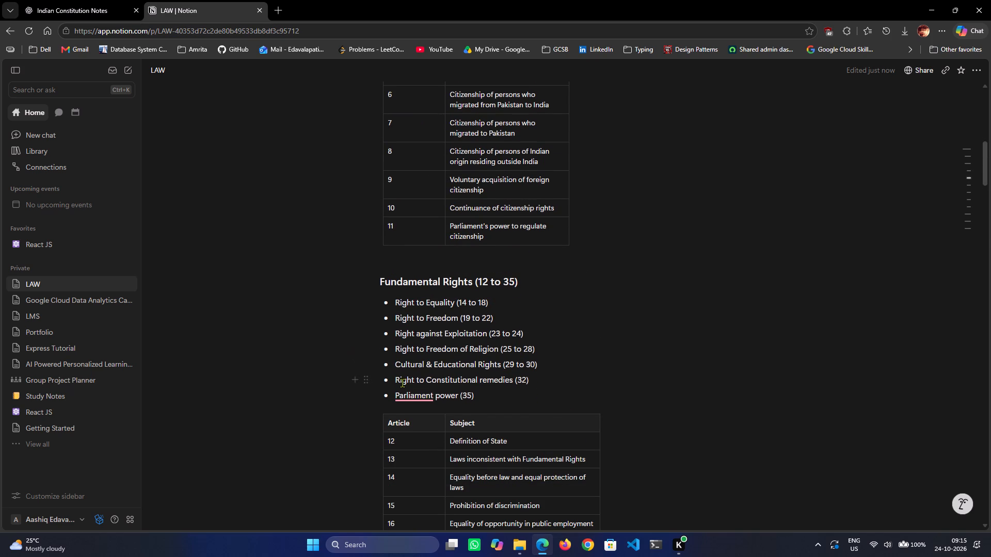
scroll(512, 335, "down", 6)
scroll(647, 296, "down", 6)
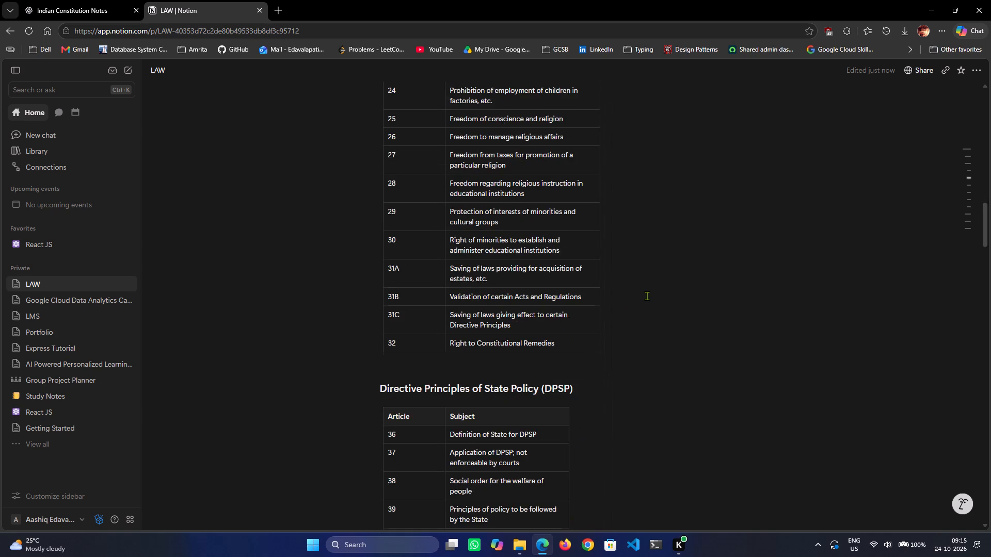
scroll(647, 296, "down", 5)
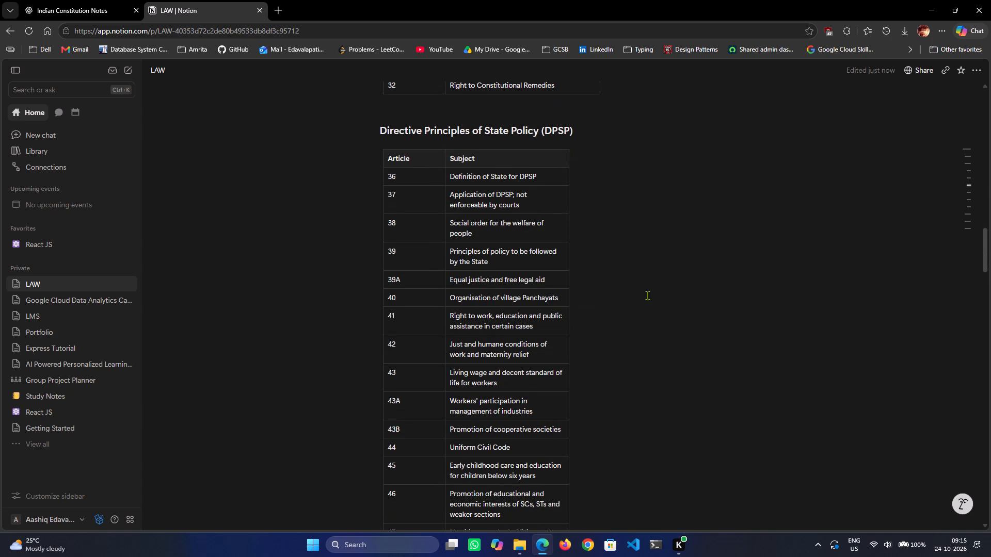
scroll(647, 295, "down", 1)
scroll(647, 295, "up", 1)
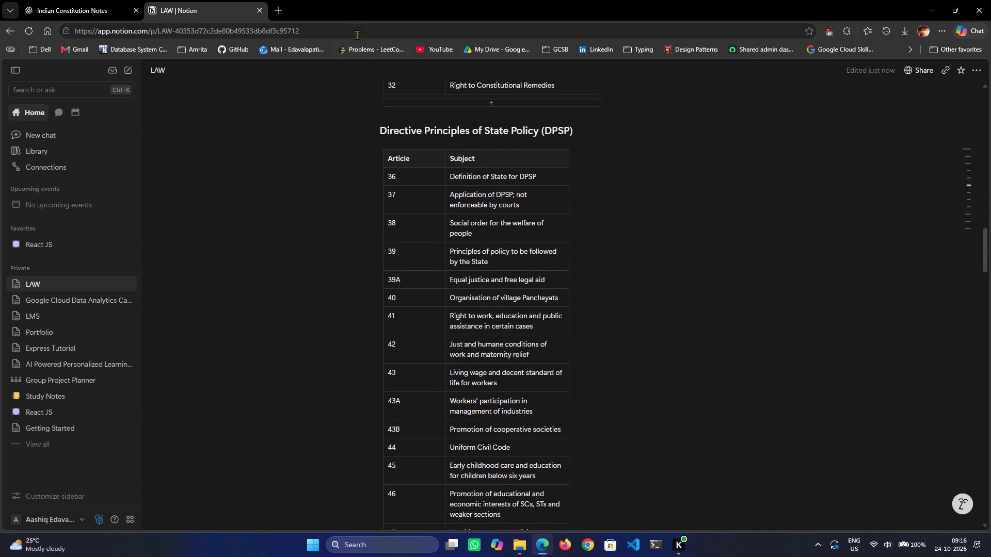
Search the web in a new tab for "articles related to DPSP".
left_click(276, 0)
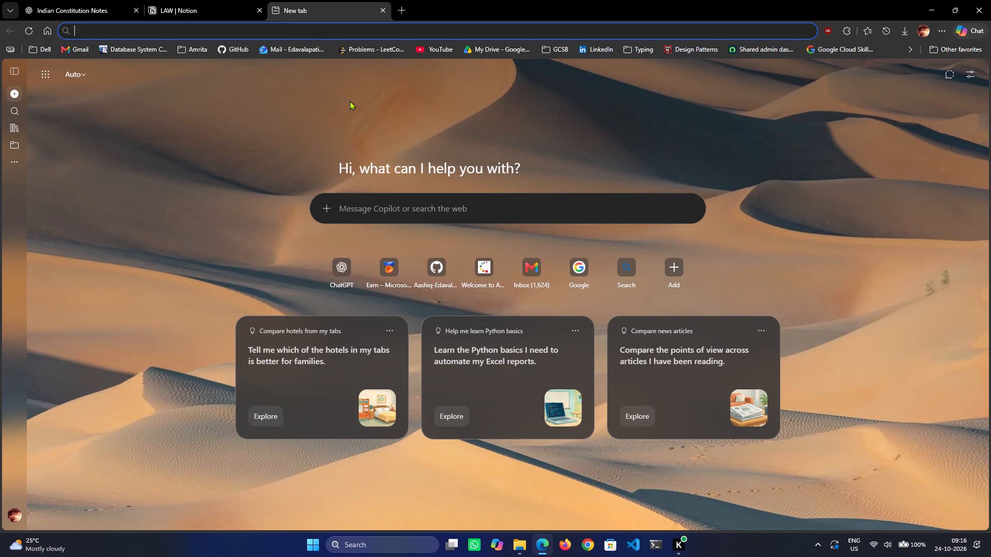
type("articles related to DPSP")
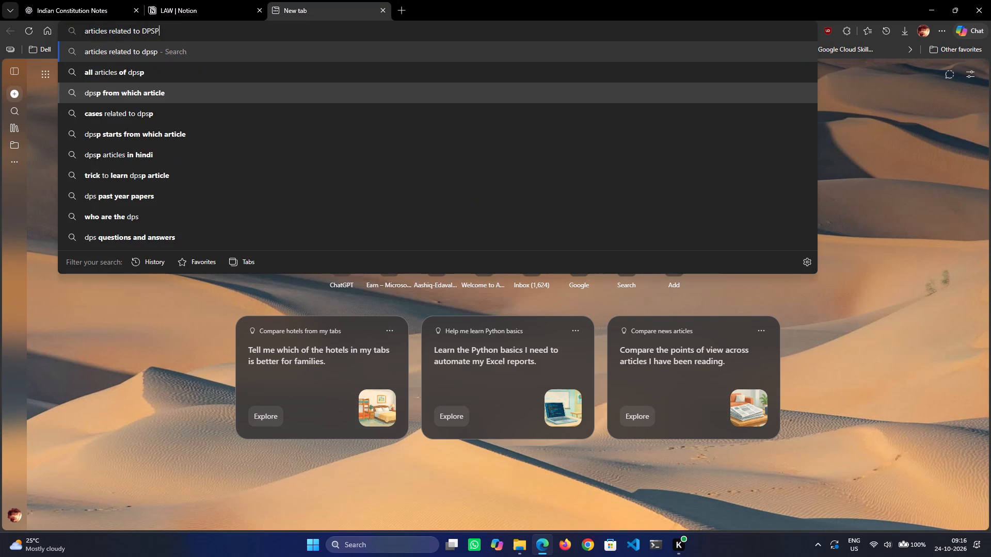
key("Return")
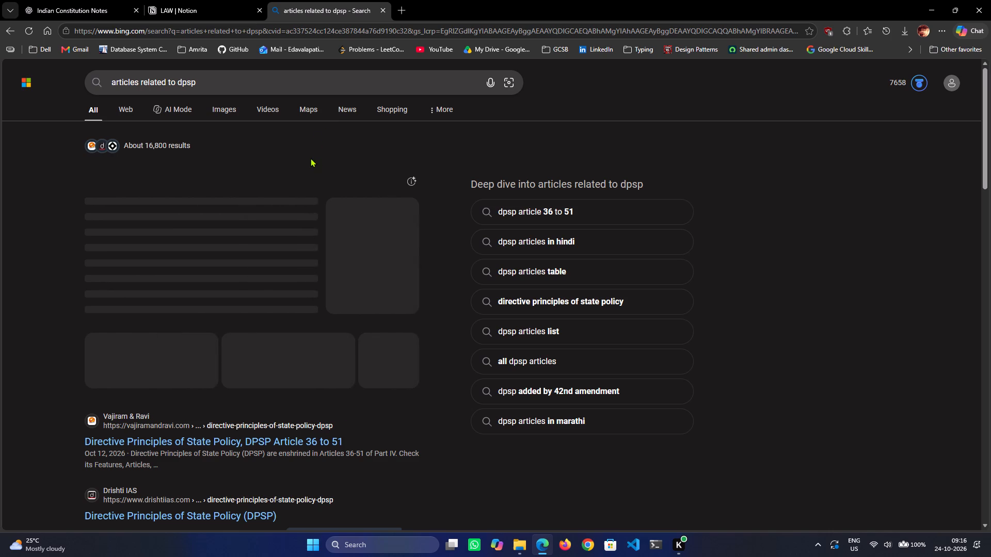
Append "(36 to 51)" to the Directive Principles of State Policy (DPSP) heading on the LAW page, and close the search results tab.
left_click(230, 0)
left_click(594, 130)
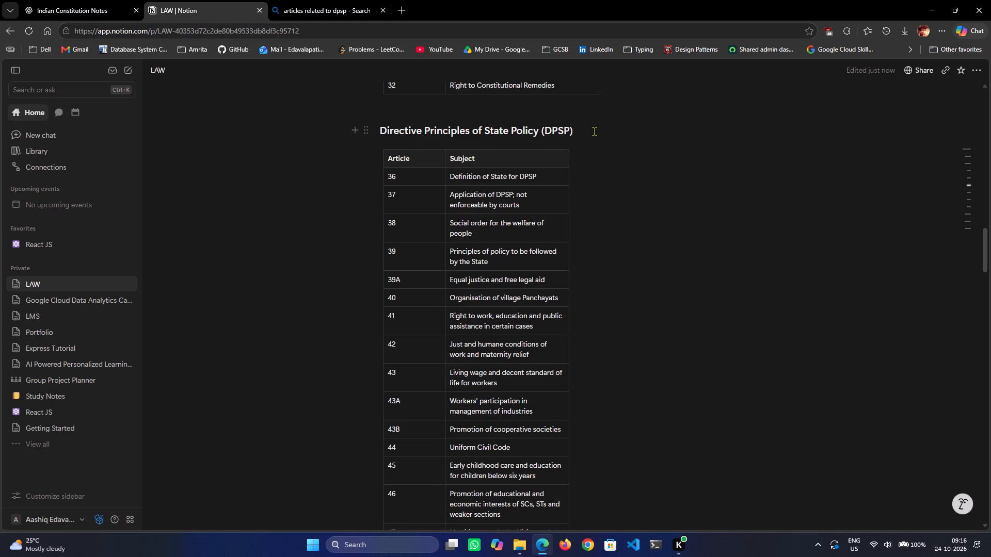
key("space")
type("(36 to 51)")
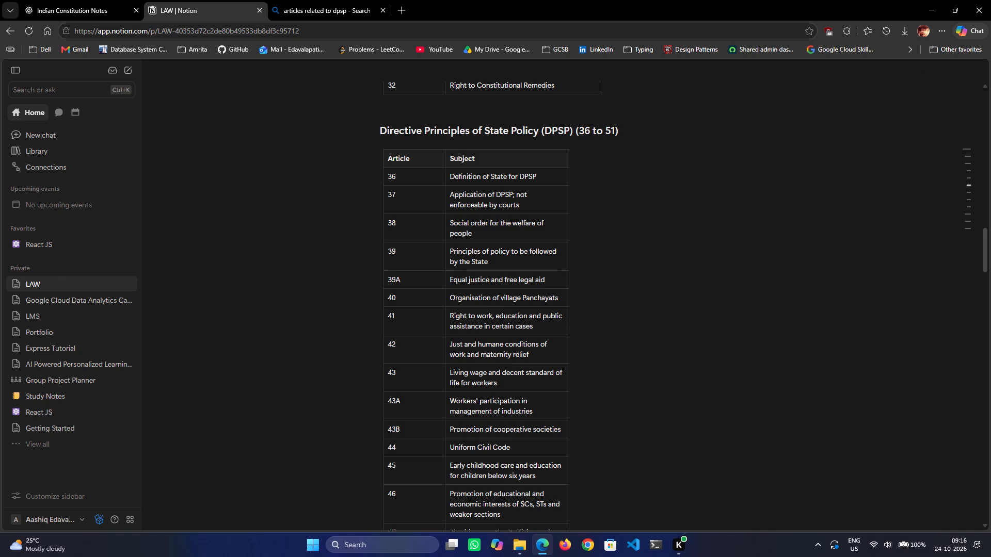
key("ctrl+Tab")
key("ctrl+w")
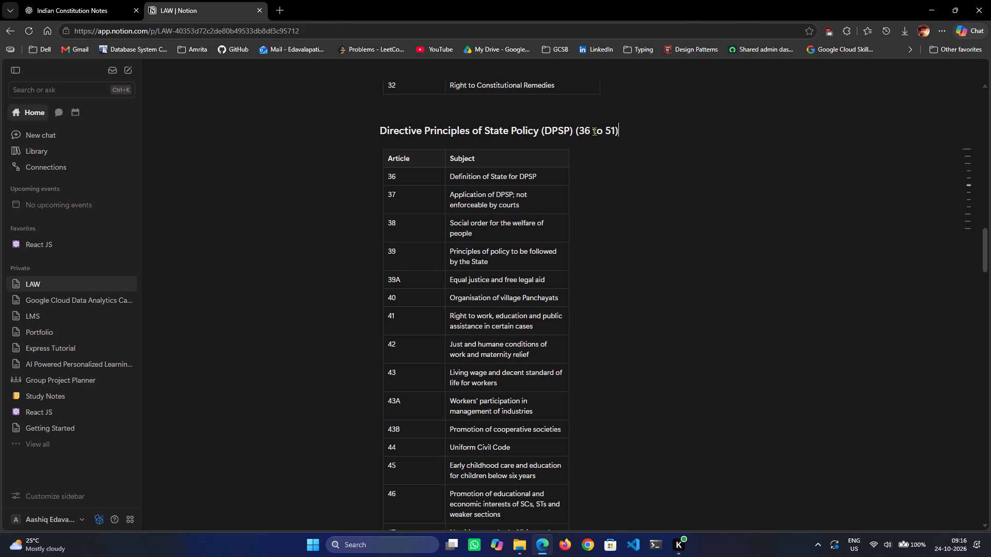
Read through the DPSP table from Article 36 to Article 51, returning to its heading.
scroll(592, 132, "down", 1)
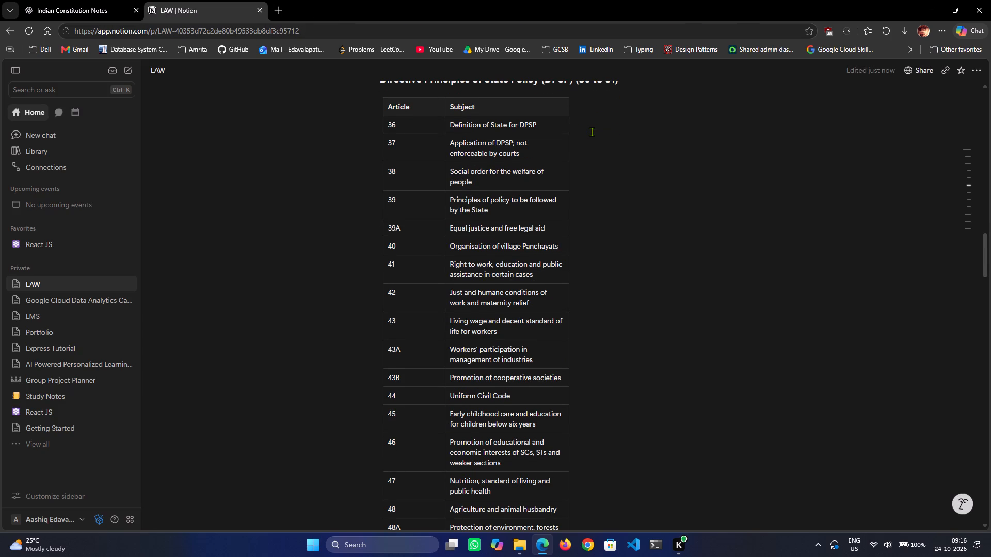
scroll(592, 132, "down", 2)
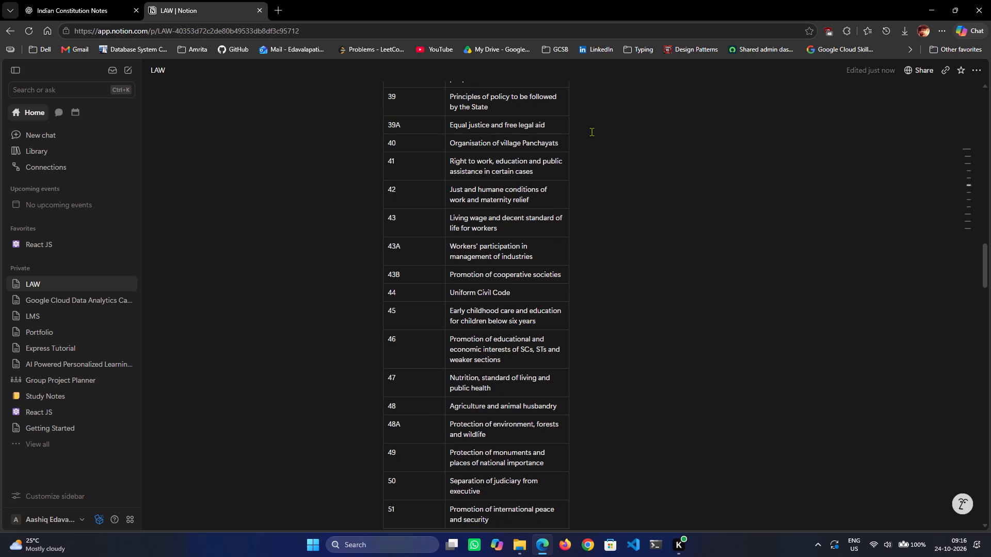
scroll(592, 132, "down", 1)
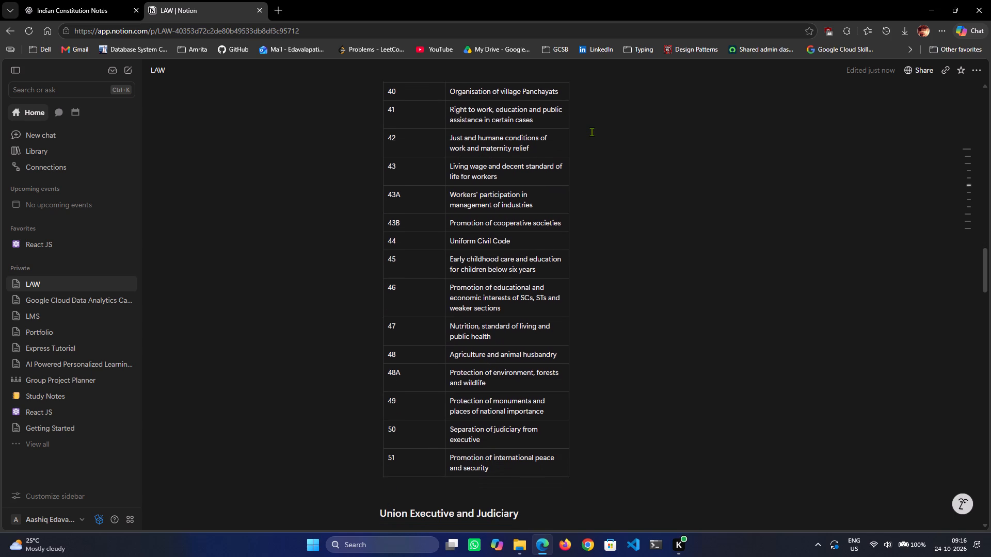
scroll(592, 132, "up", 4)
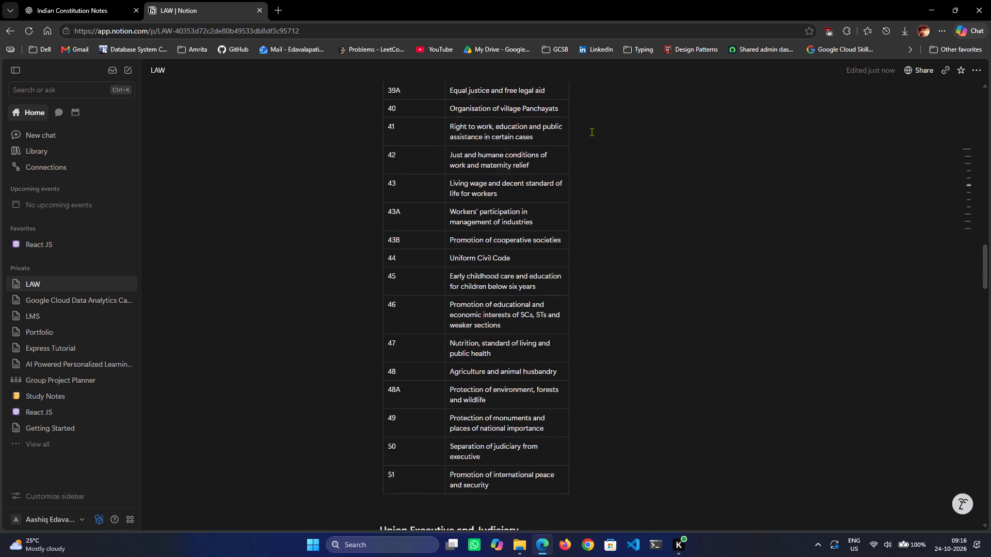
scroll(592, 132, "up", 2)
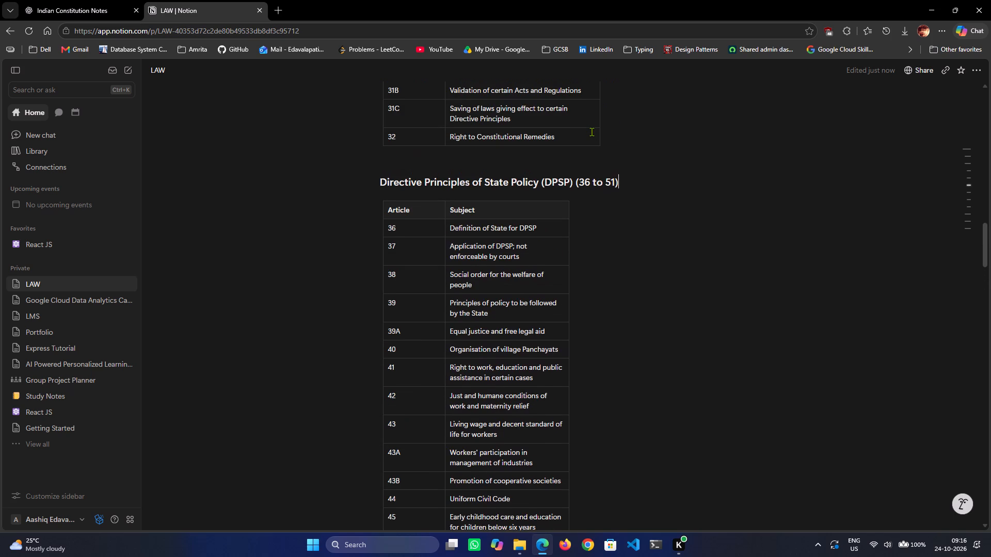
Search the web in a new tab for "what is dpsp".
key("ctrl+t")
type("what is dpsp")
key("Return")
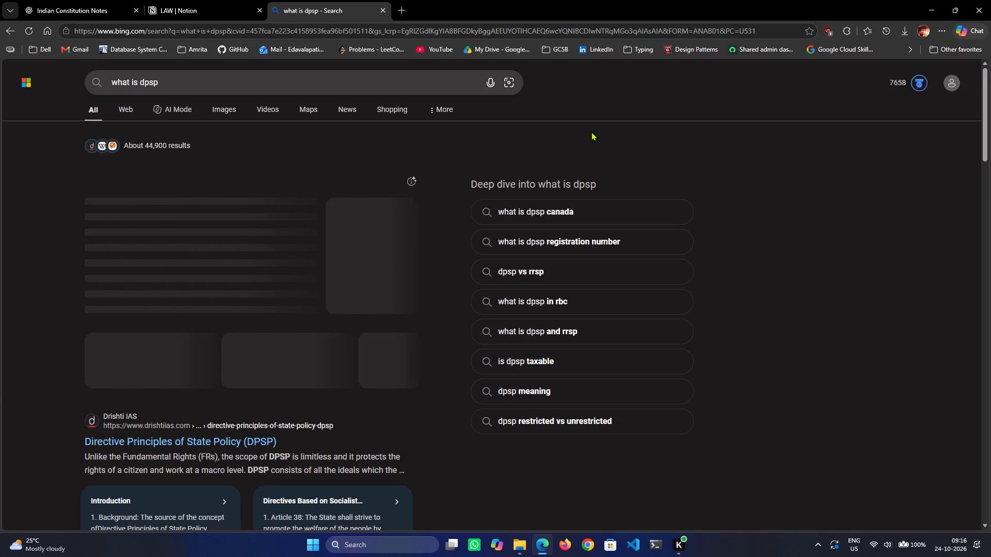
Claim the unclaimed Microsoft Rewards points from the search results page and dismiss the claim notice.
left_click(928, 88)
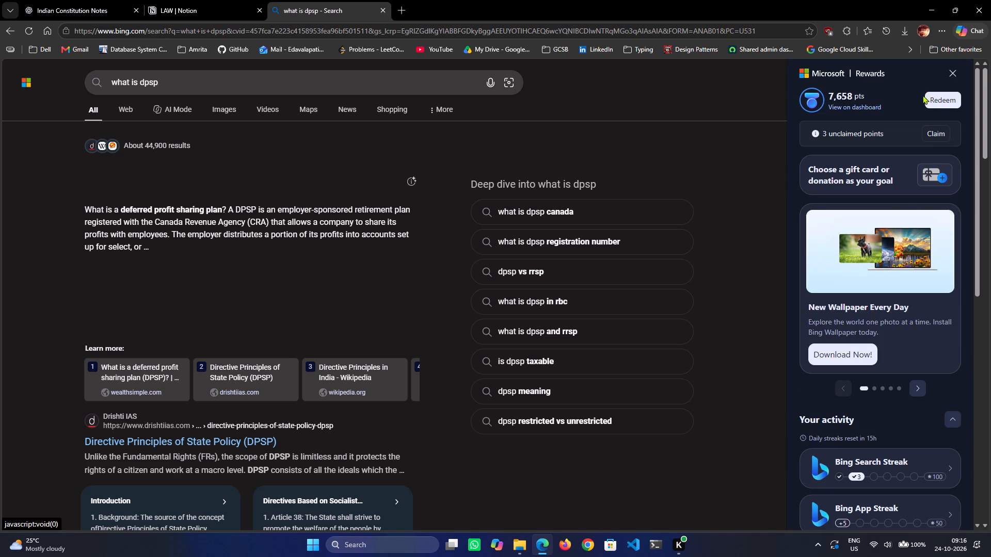
left_click(945, 131)
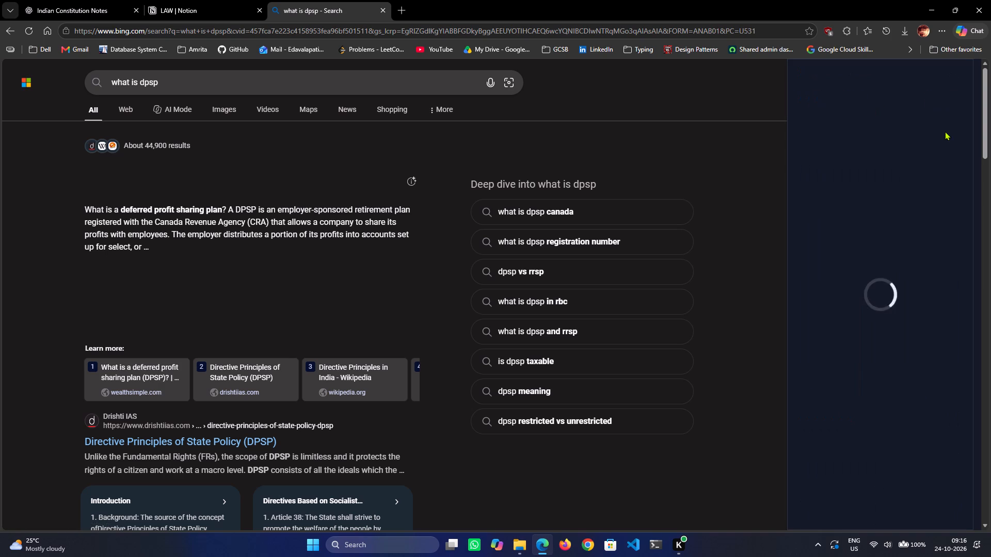
left_click(926, 135)
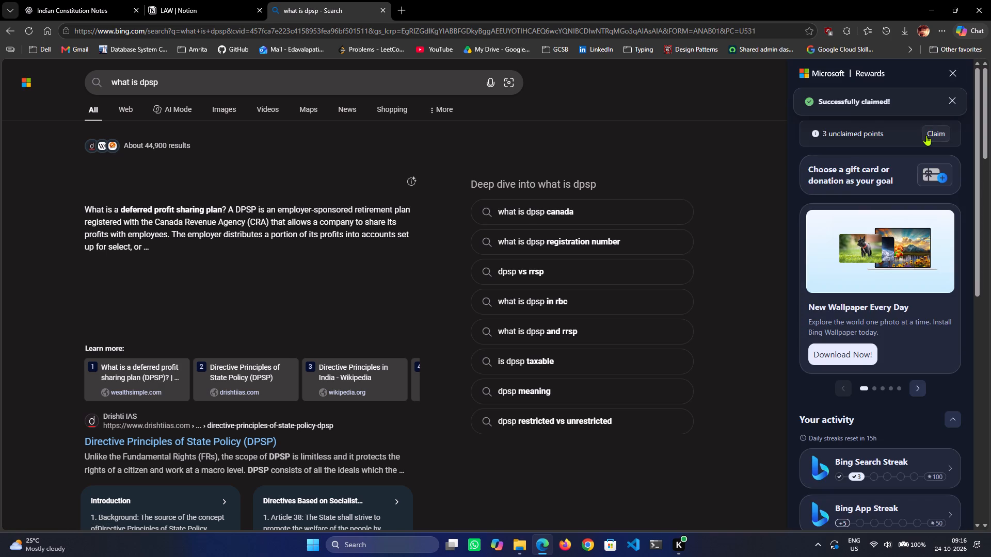
scroll(938, 131, "up", 1)
left_click(953, 102)
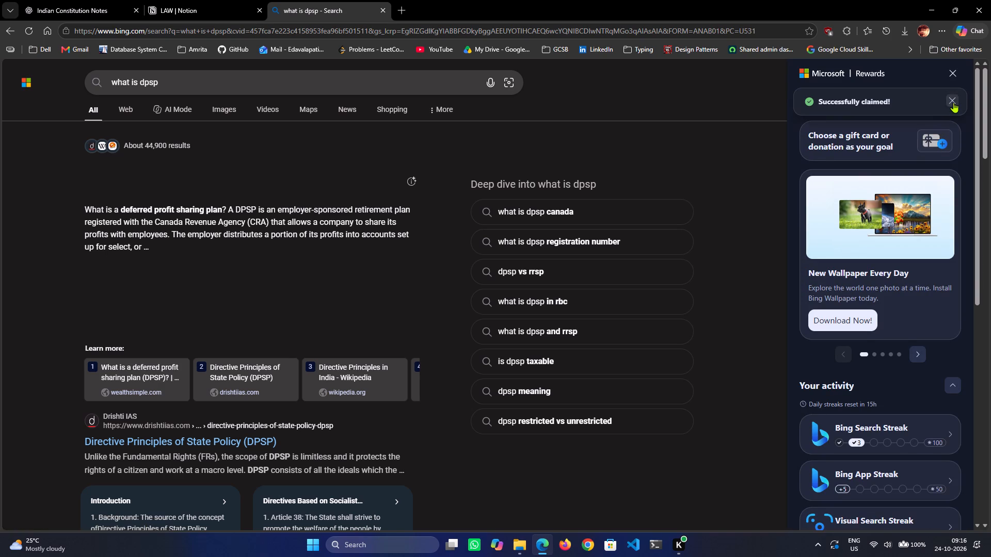
Open the Microsoft Rewards dashboard and look over the perks, progress and activity sections.
left_click(860, 106)
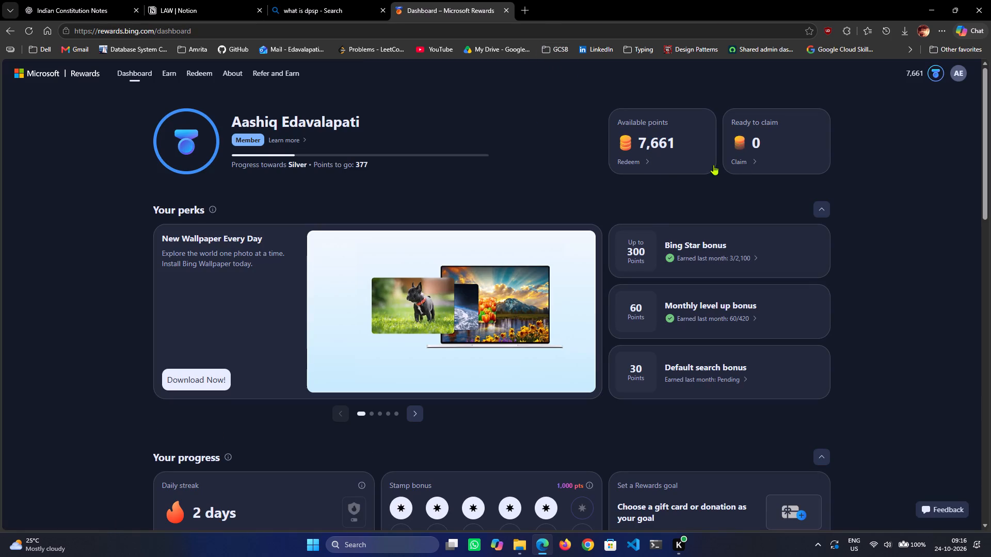
scroll(229, 124, "up", 1)
scroll(220, 118, "down", 5)
scroll(223, 117, "up", 3)
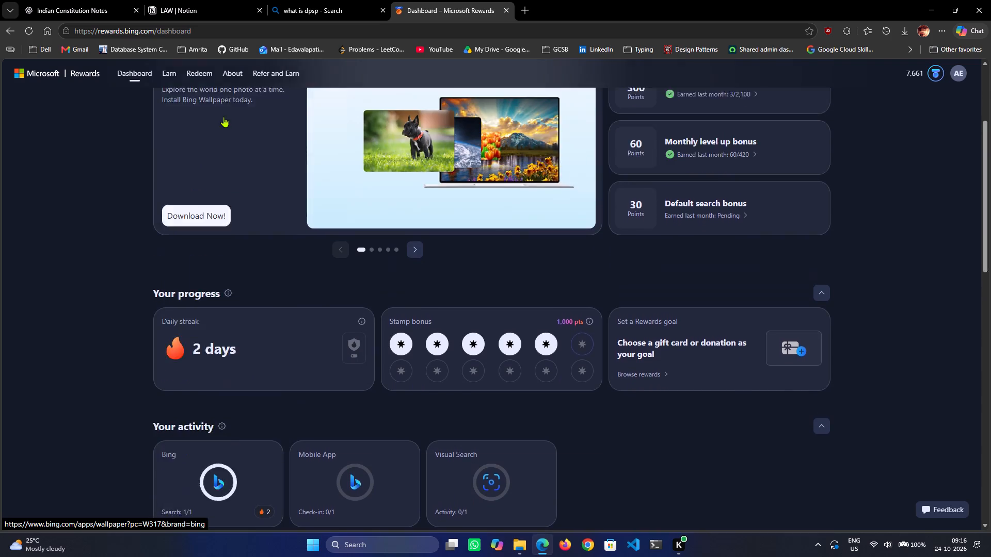
scroll(223, 117, "up", 7)
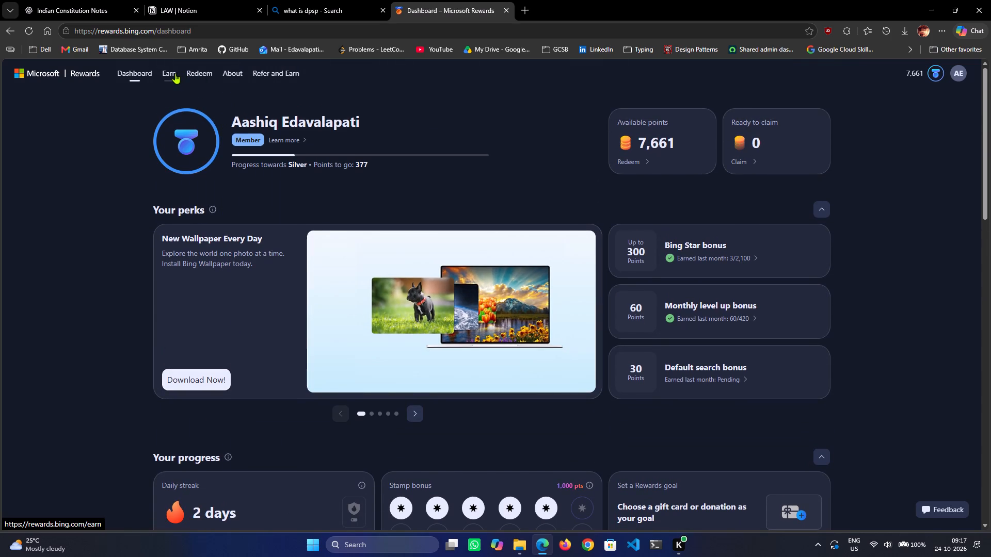
Go to the Rewards Earn page, examine the breakdown of today's points, and close it.
left_click(175, 73)
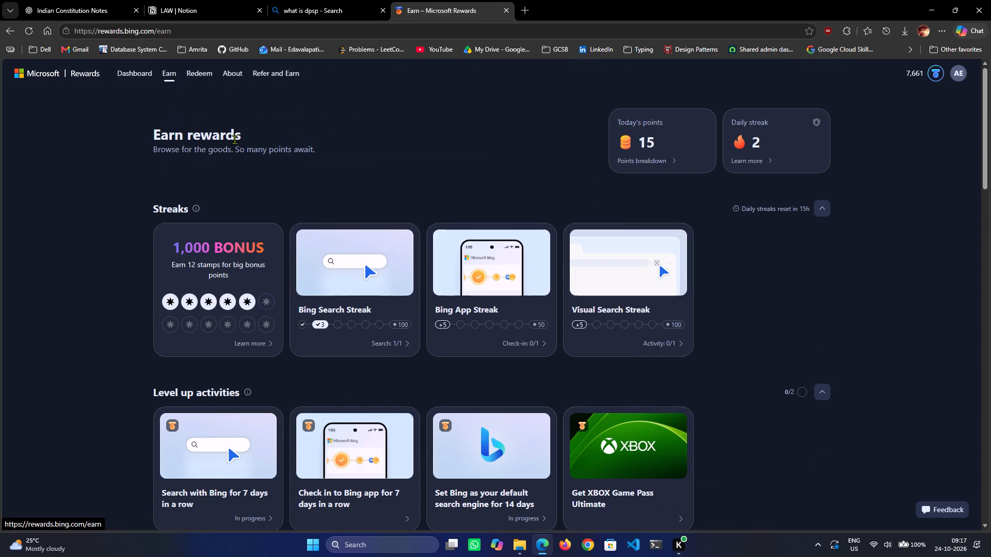
left_click(686, 160)
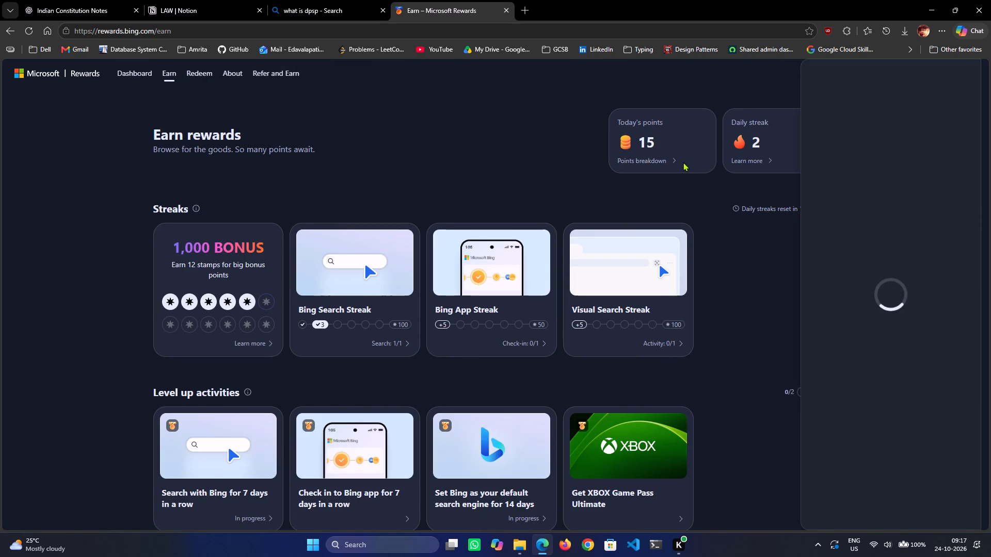
scroll(927, 188, "down", 3)
scroll(928, 189, "up", 4)
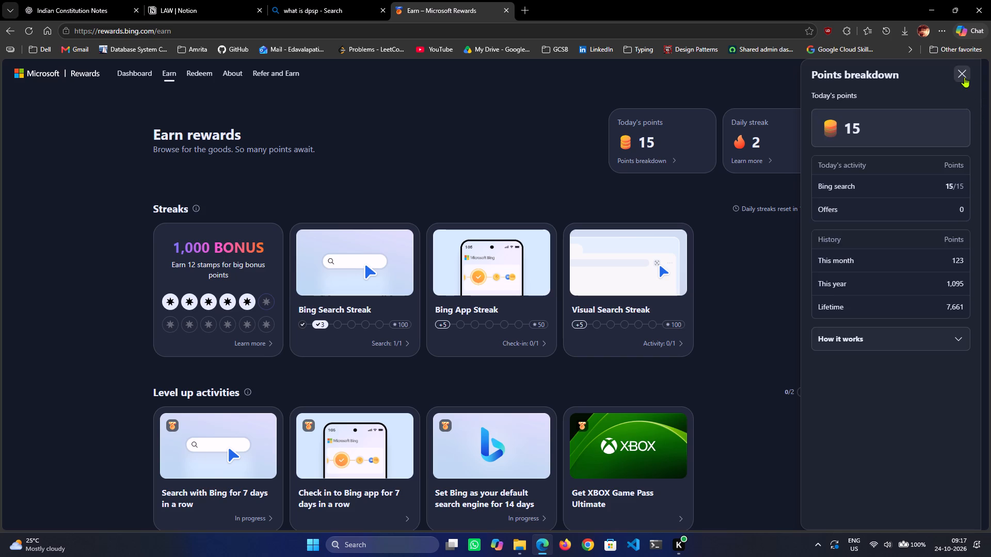
left_click(964, 77)
Complete the "Have you heard this quote?" activity under Keep earning, and close the Quote of the day tab it opens.
scroll(785, 272, "down", 6)
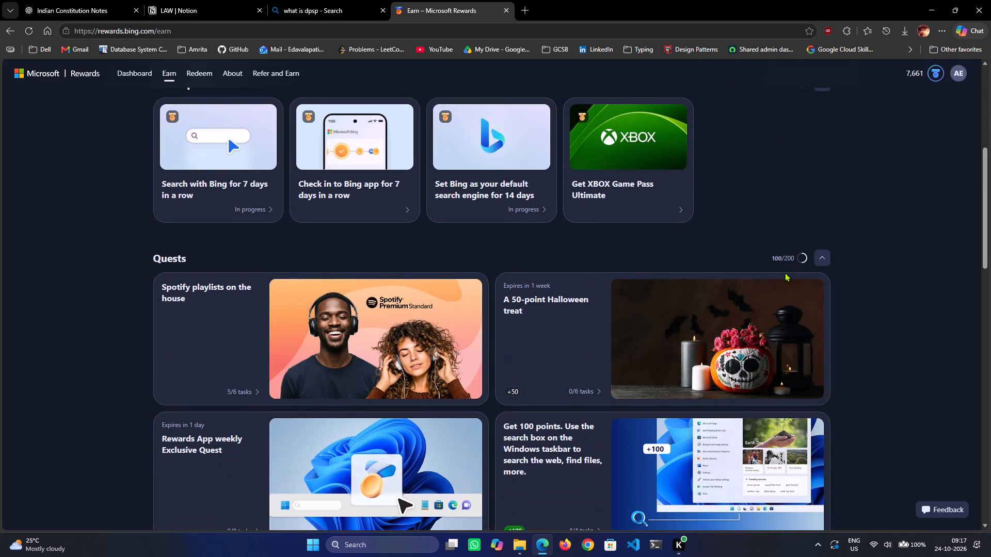
scroll(868, 237, "down", 2)
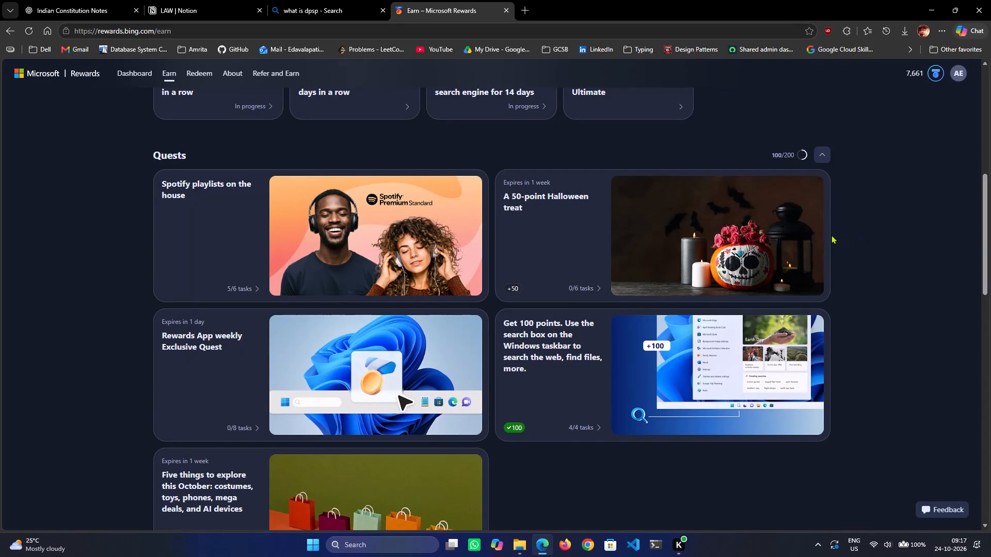
scroll(799, 236, "down", 3)
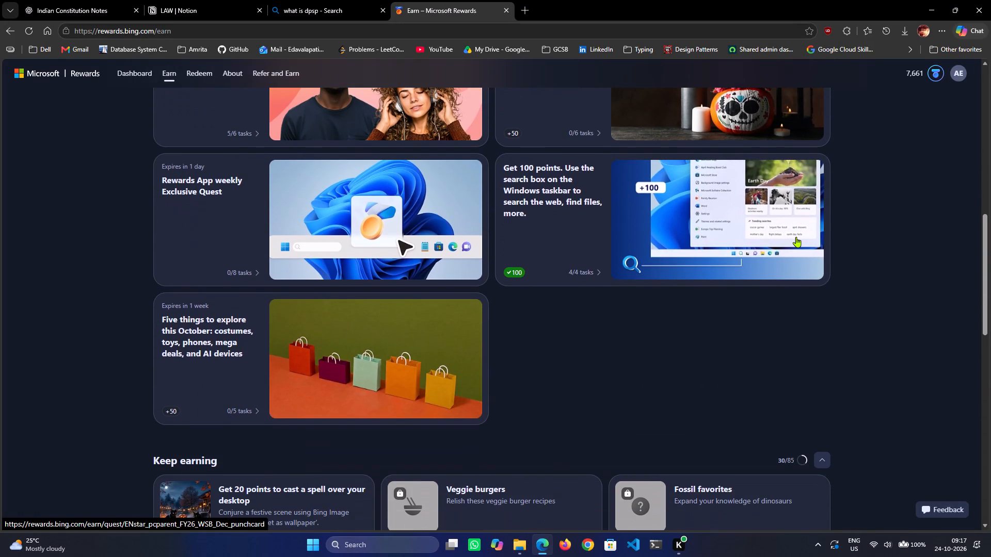
scroll(796, 237, "down", 6)
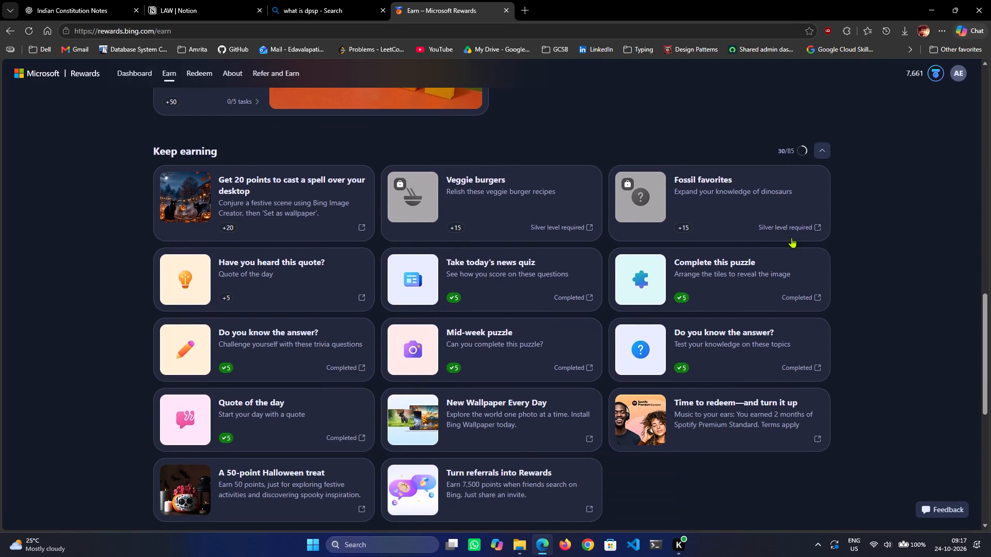
left_click(273, 268)
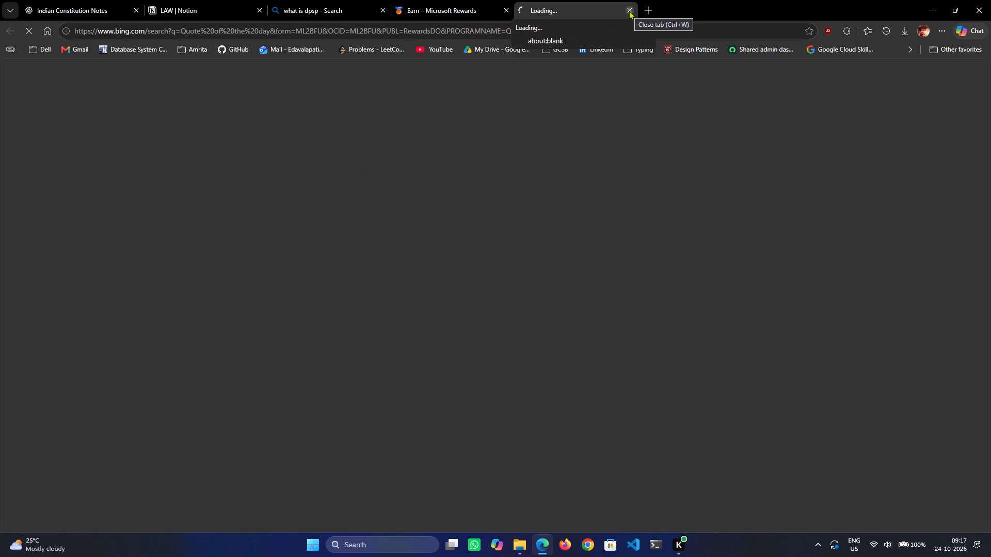
left_click(466, 0)
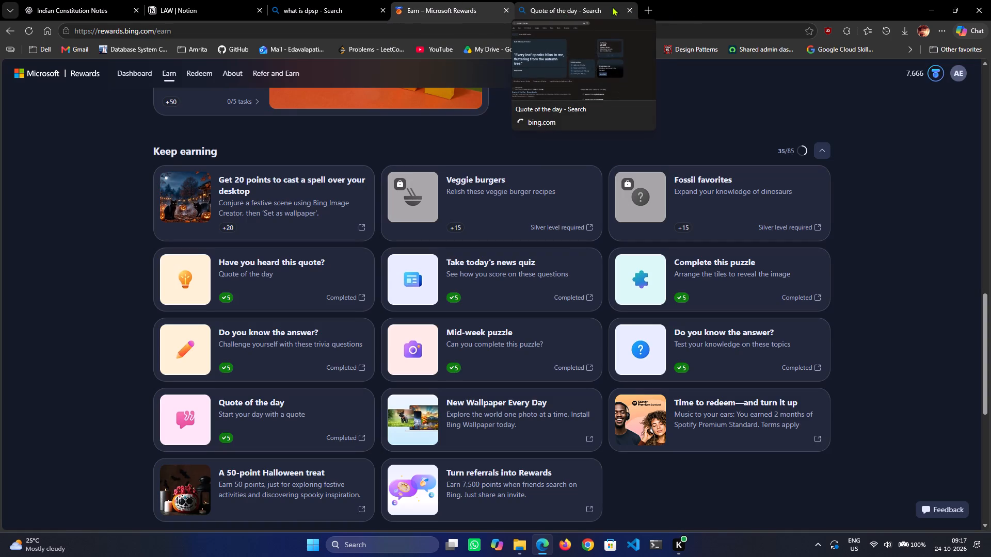
left_click(629, 8)
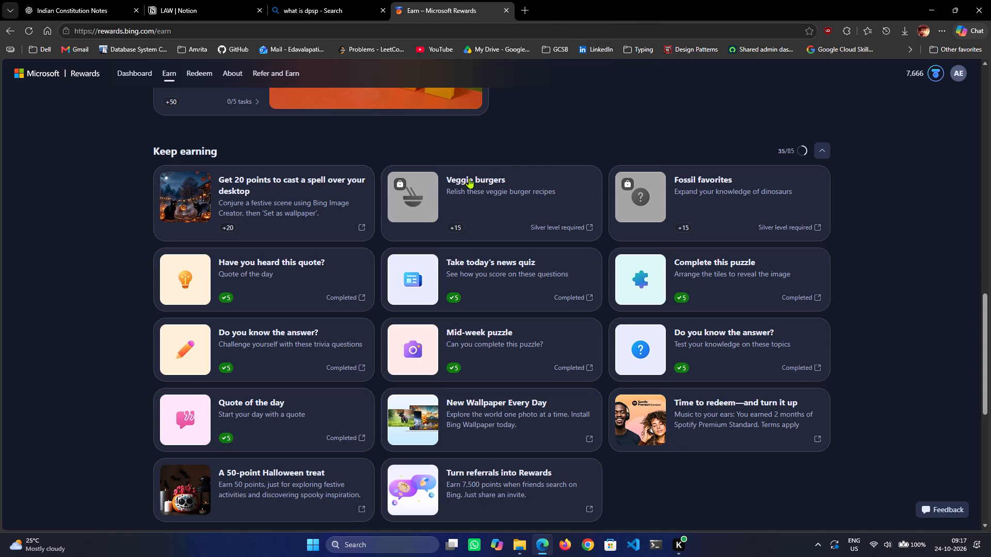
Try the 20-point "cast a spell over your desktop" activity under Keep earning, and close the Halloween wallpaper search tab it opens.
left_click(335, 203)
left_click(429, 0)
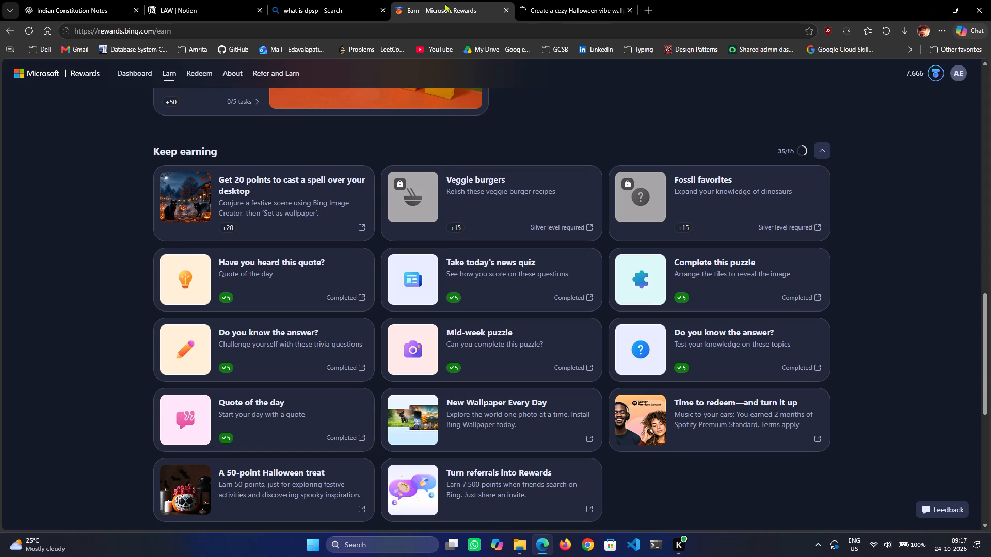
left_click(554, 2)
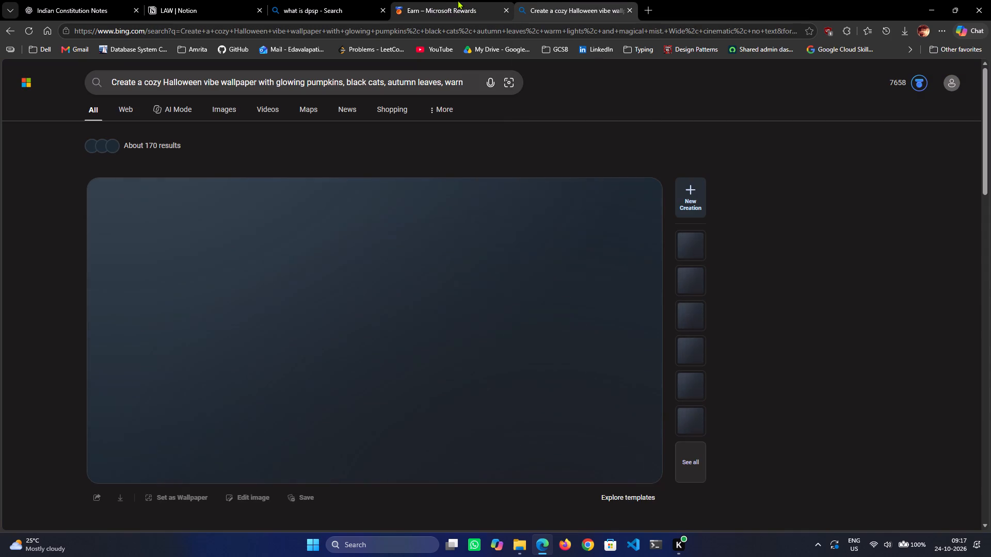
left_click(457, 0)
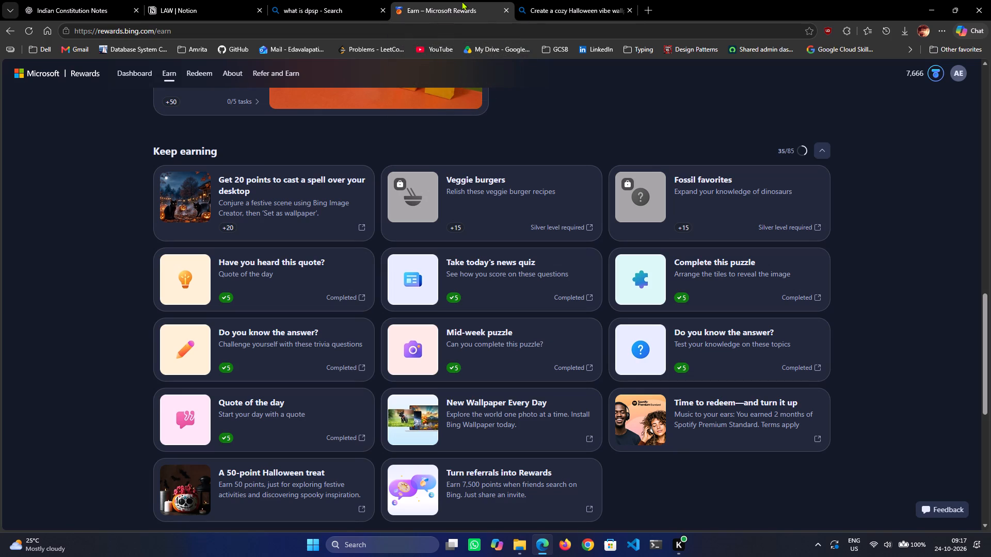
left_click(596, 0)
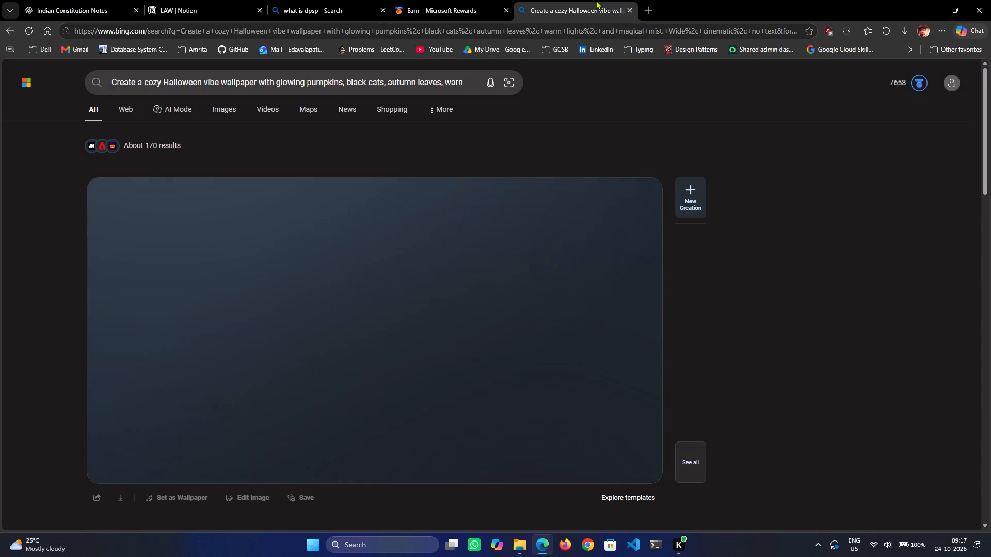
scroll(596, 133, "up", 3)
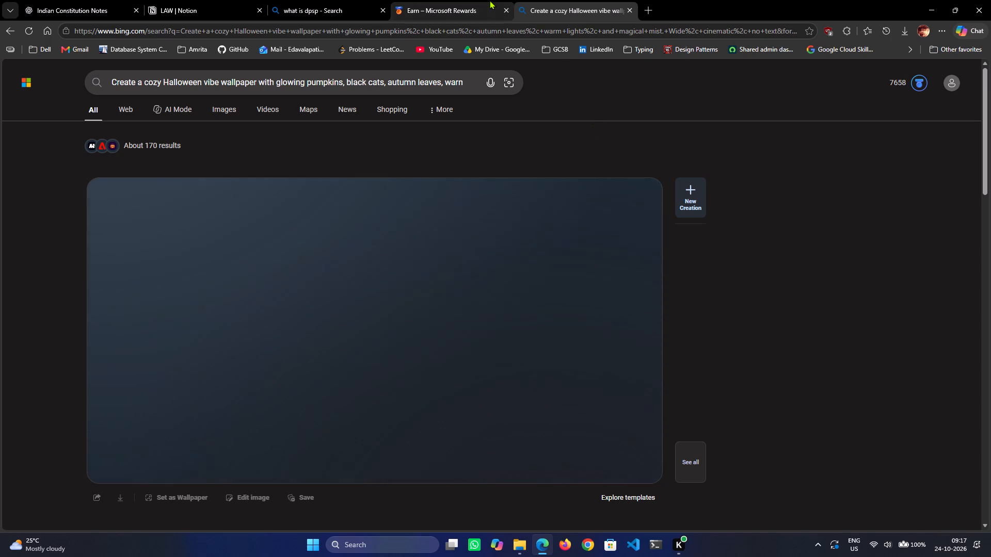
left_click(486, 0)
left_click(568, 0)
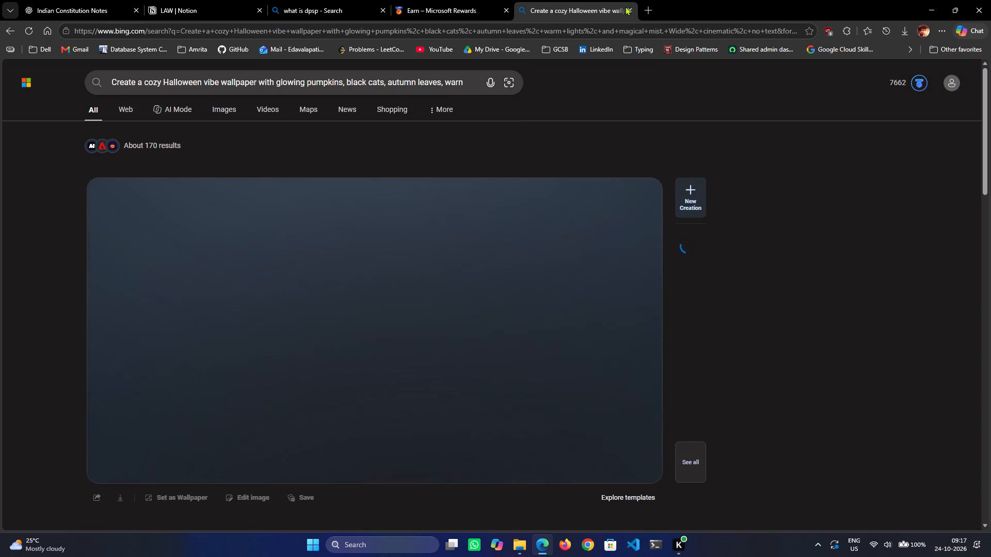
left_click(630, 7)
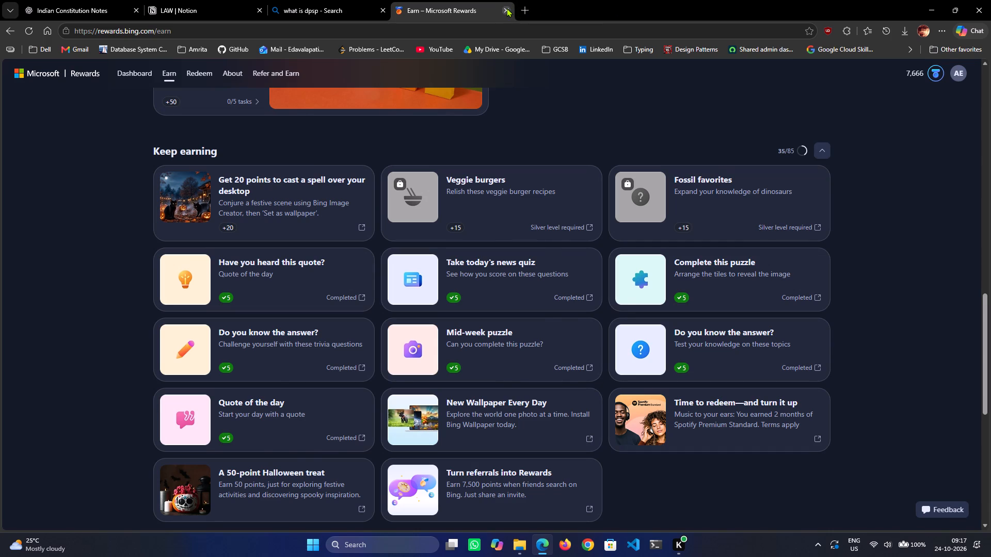
Close the Rewards Earn page and dismiss the Microsoft Rewards pane on the "what is dpsp" results page.
left_click(507, 8)
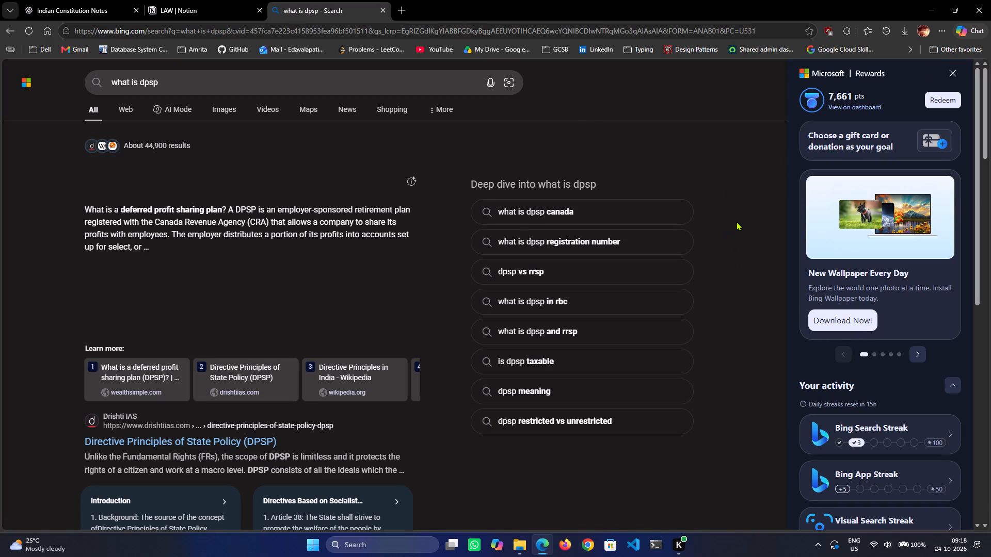
scroll(773, 193, "up", 4)
left_click(959, 75)
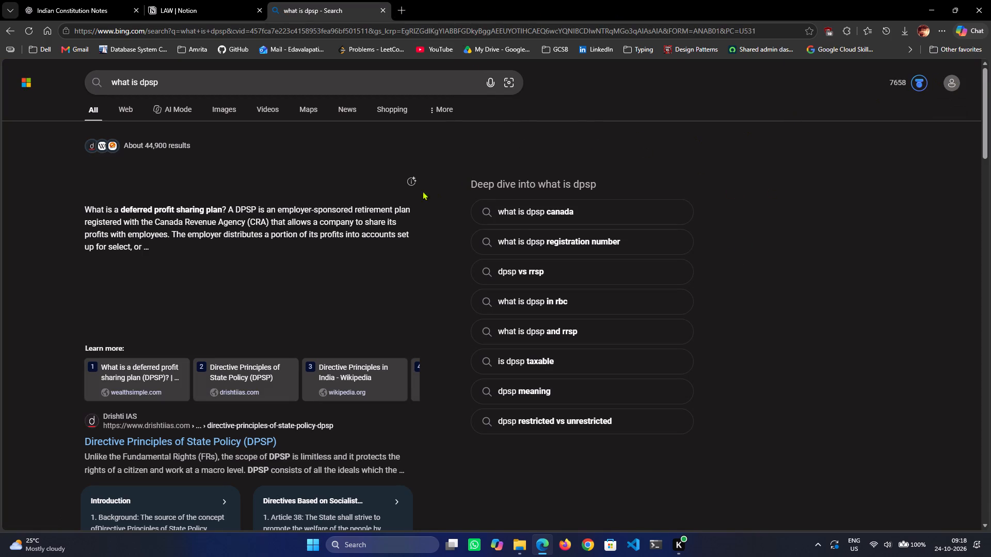
Read the "what is dpsp" answer snippet and refine the search to "what is dpsp in indian constitution".
left_click_drag(123, 211, 196, 202)
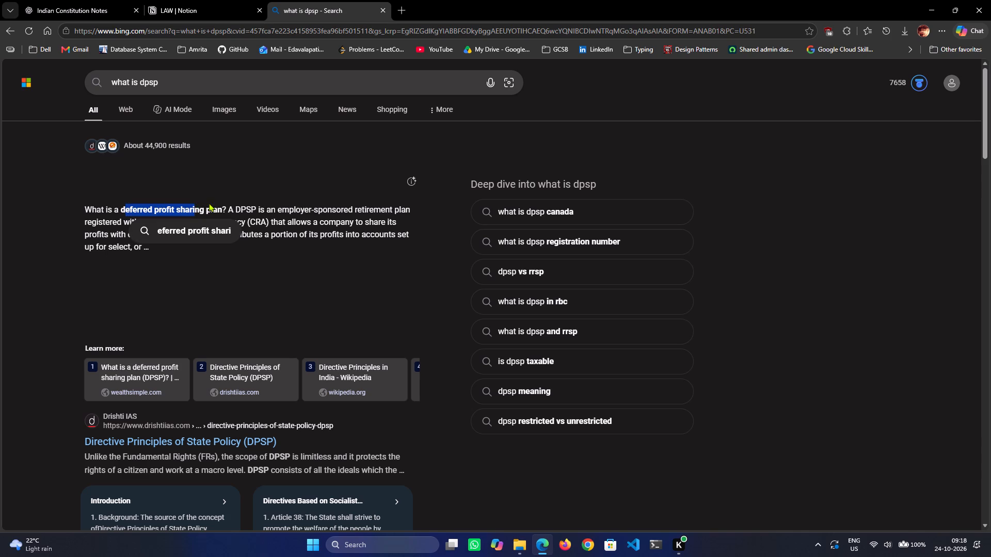
left_click_drag(236, 204, 298, 203)
left_click_drag(330, 206, 362, 207)
left_click(375, 207)
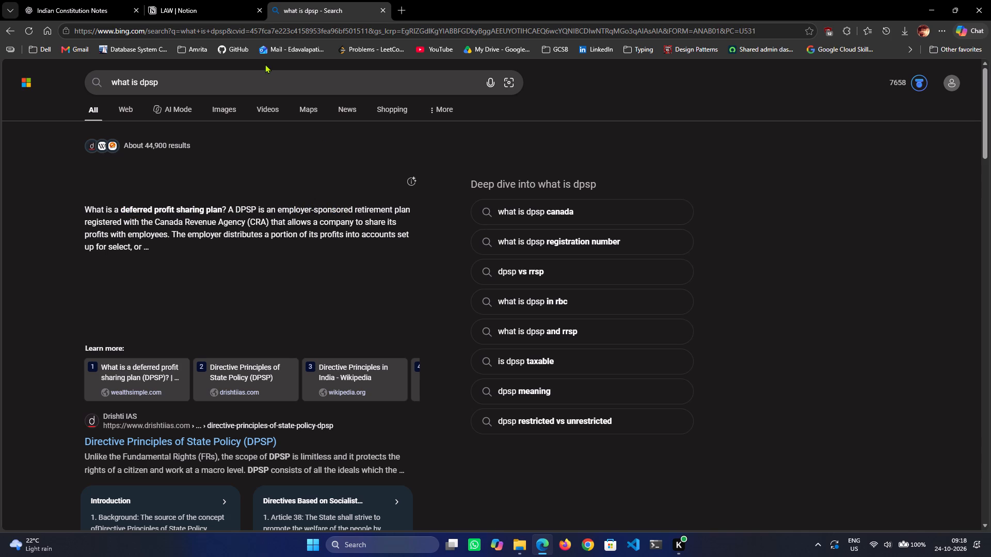
left_click(265, 80)
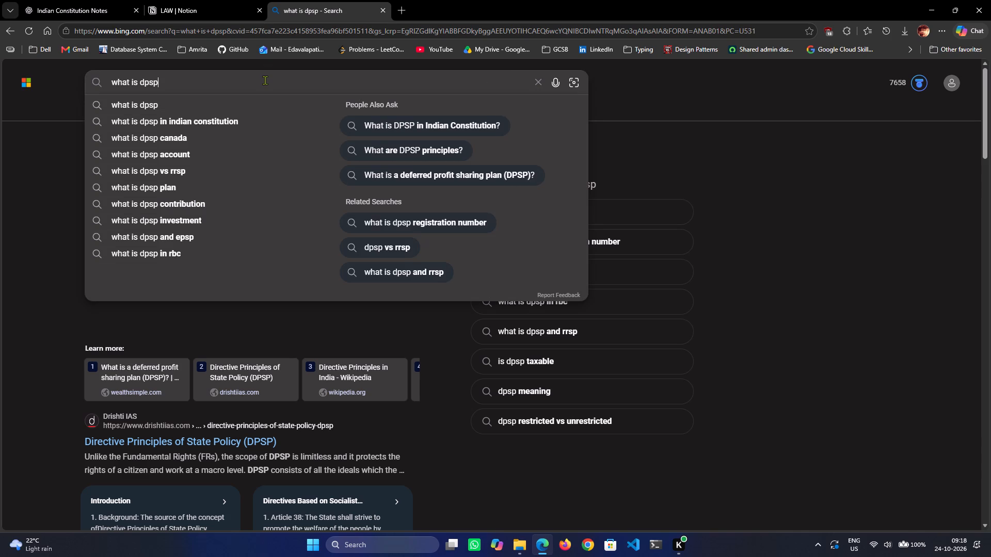
left_click(230, 126)
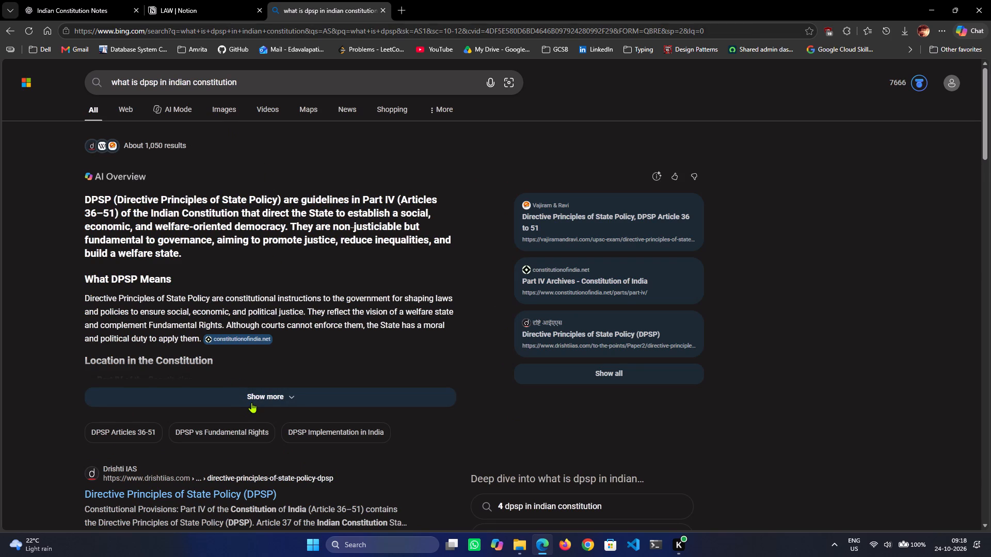
Expand the AI Overview on DPSP and read its sections, from the location in the Constitution through the classification to the purpose.
left_click(253, 399)
scroll(253, 395, "down", 2)
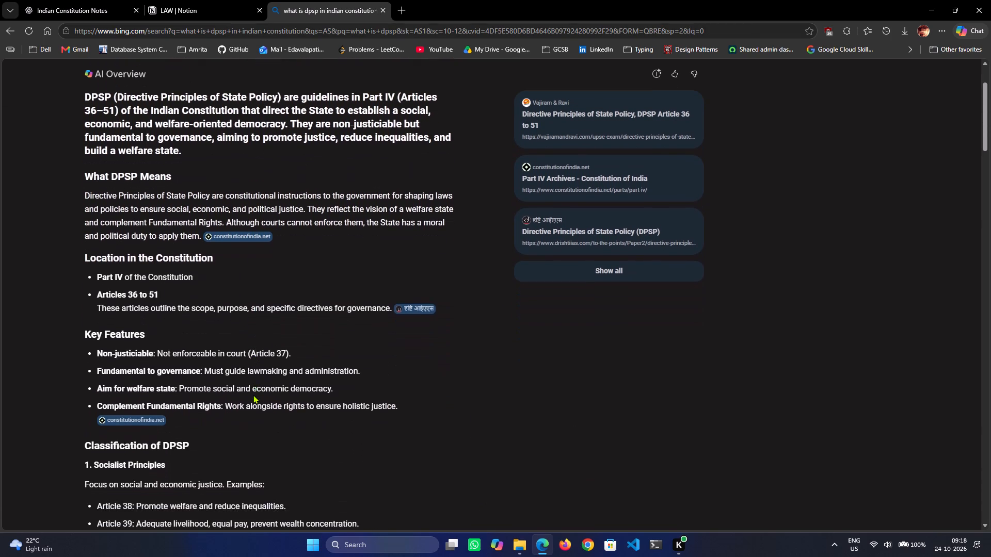
scroll(253, 395, "down", 1)
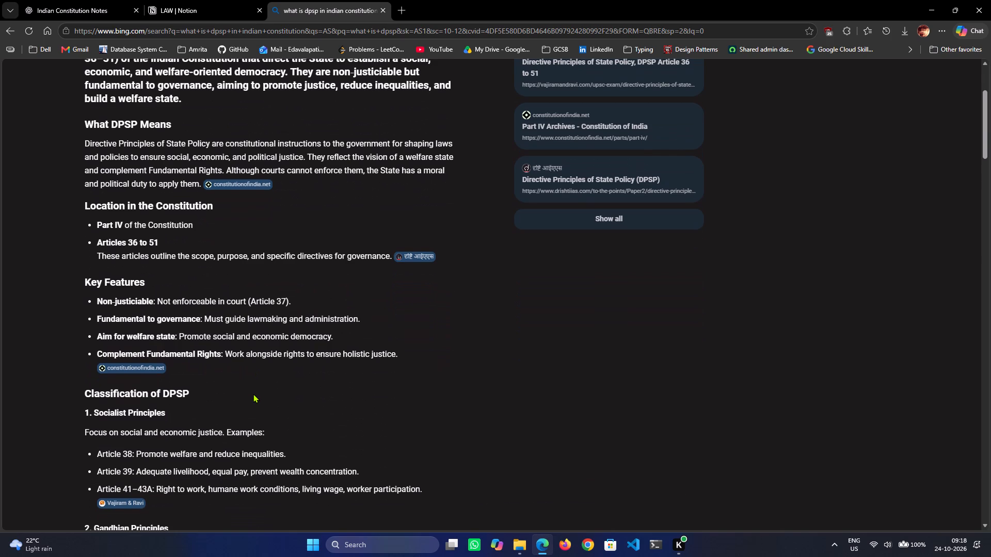
scroll(253, 392, "down", 1)
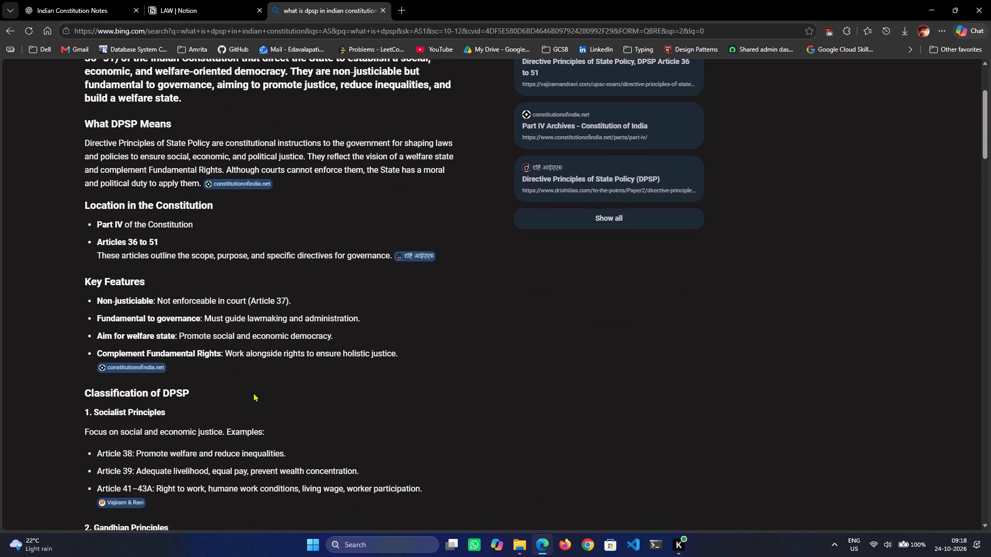
scroll(253, 392, "down", 4)
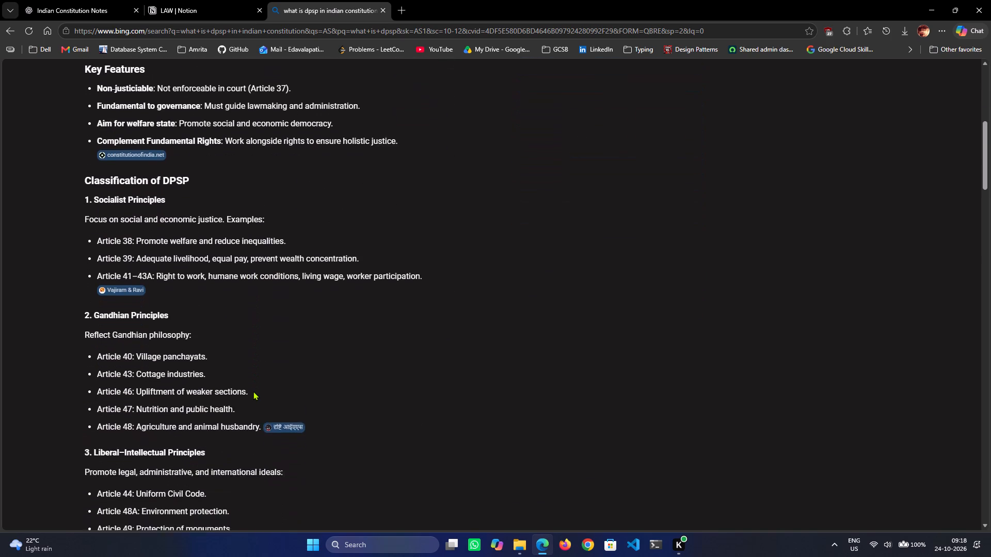
scroll(253, 391, "down", 3)
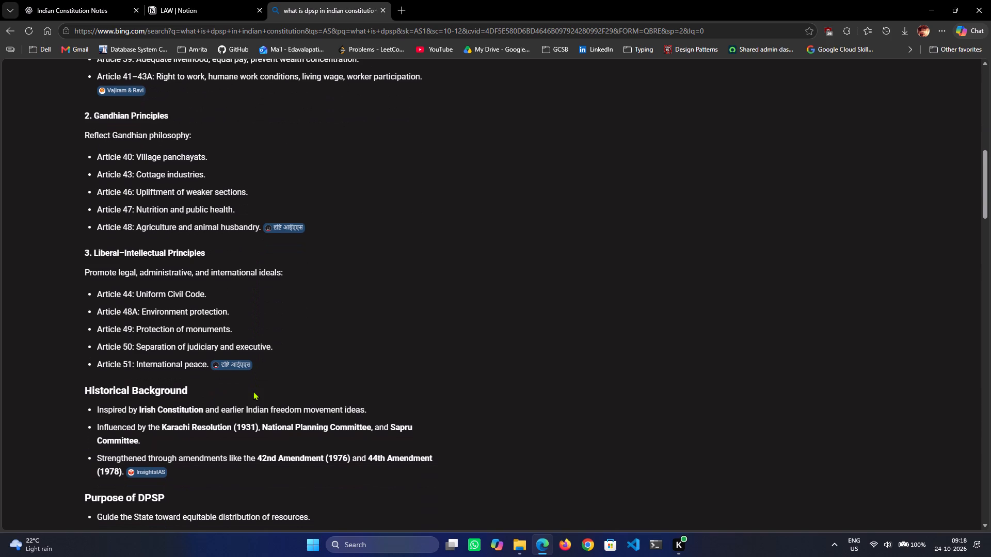
scroll(253, 391, "down", 2)
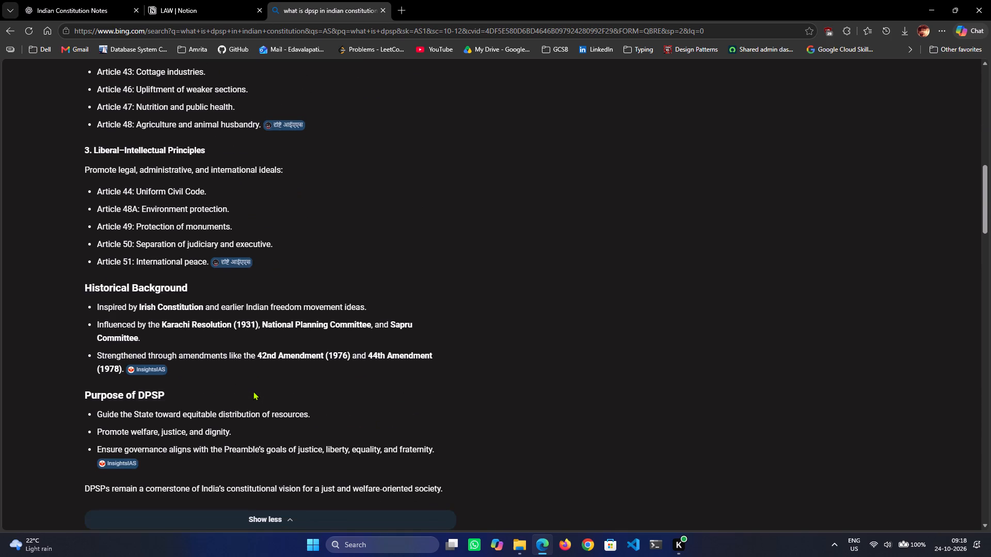
scroll(253, 391, "down", 2)
scroll(253, 391, "up", 2)
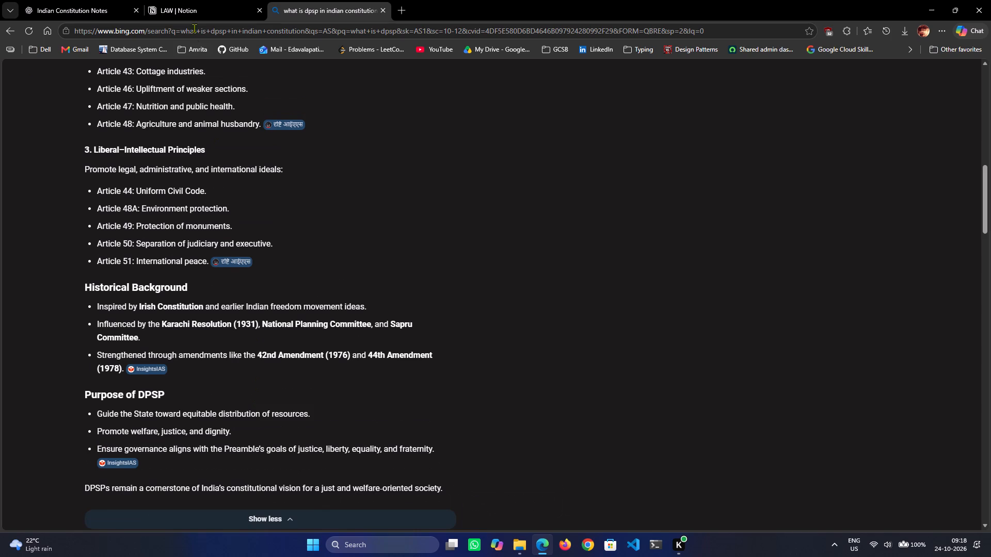
Return to the LAW notes in Notion and review the Fundamental Rights, DPSP and Union Executive and Judiciary sections.
left_click(191, 11)
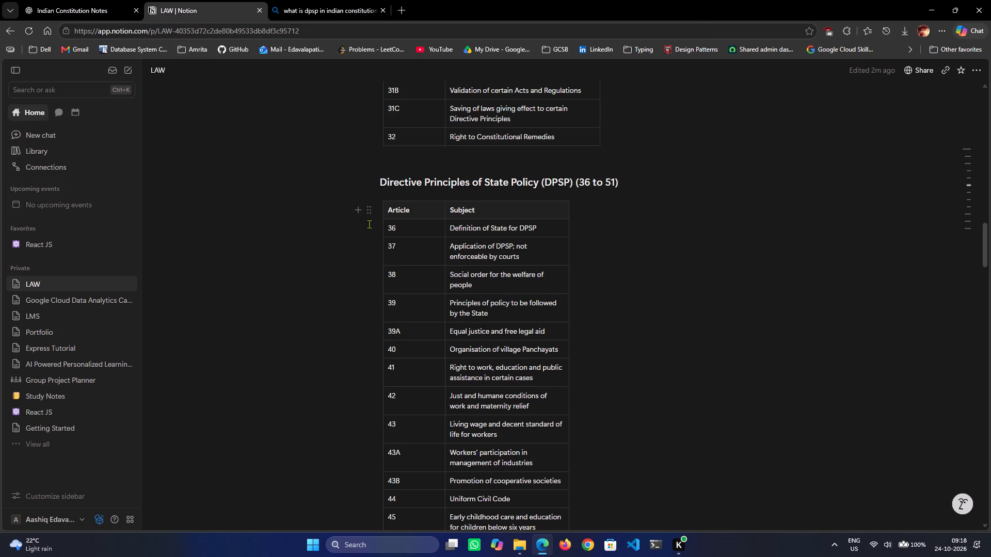
scroll(370, 224, "up", 16)
scroll(370, 224, "down", 4)
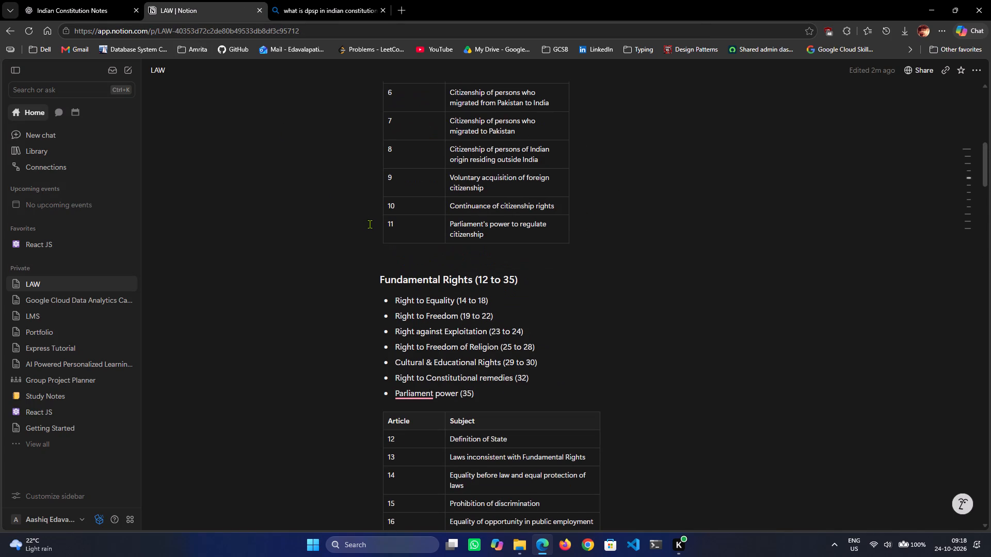
scroll(370, 224, "down", 14)
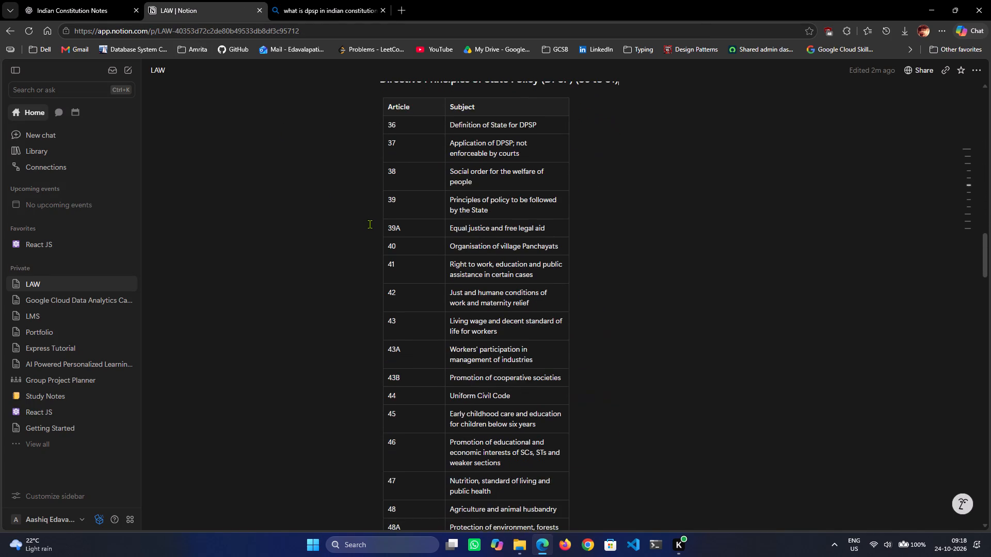
scroll(370, 224, "up", 1)
scroll(370, 224, "down", 2)
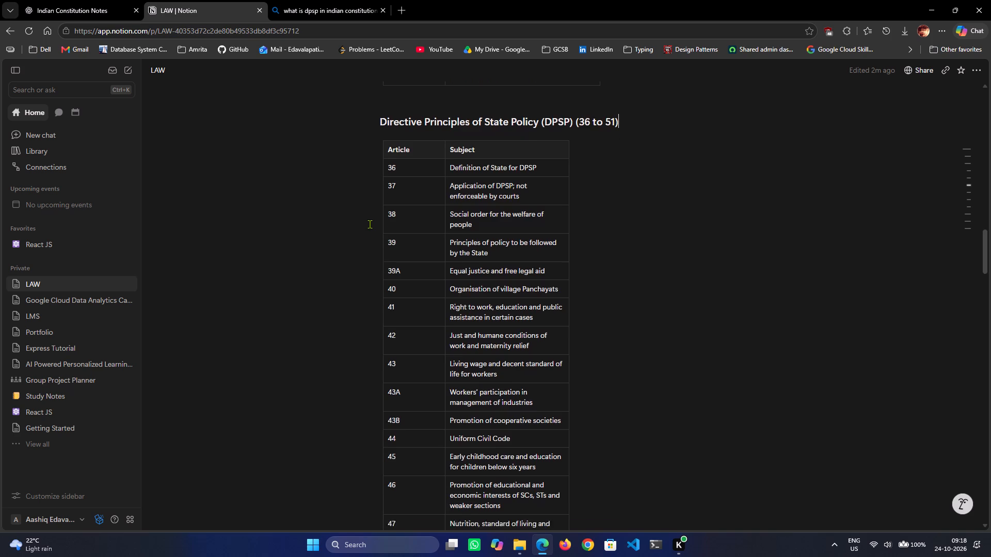
scroll(370, 224, "down", 8)
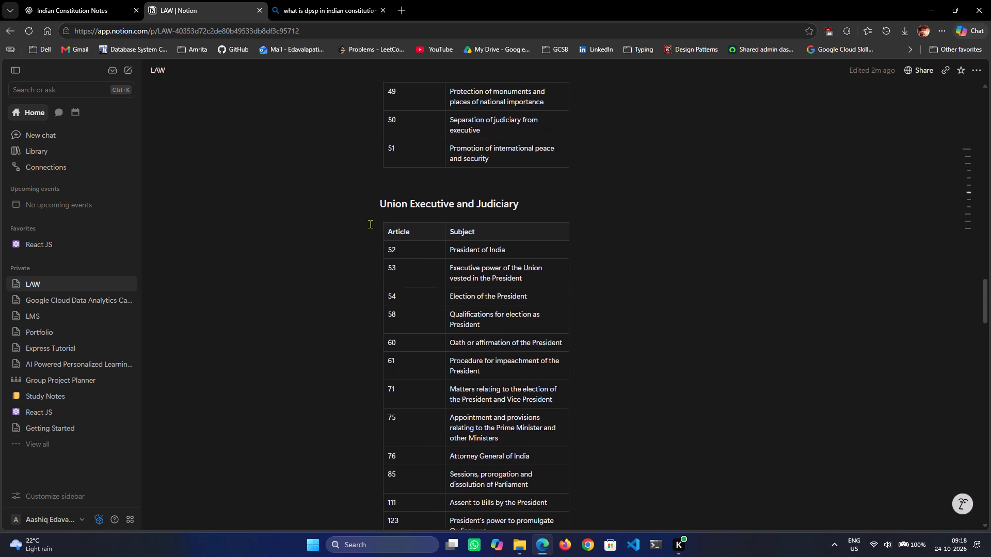
scroll(370, 224, "down", 2)
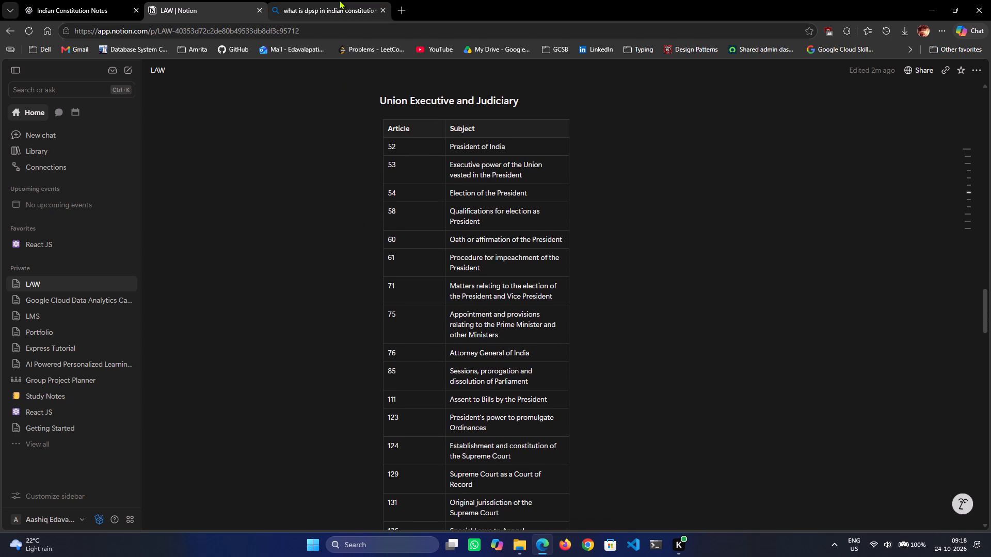
Close the "what is dpsp in indian constitution" search tab.
left_click(340, 0)
left_click(380, 11)
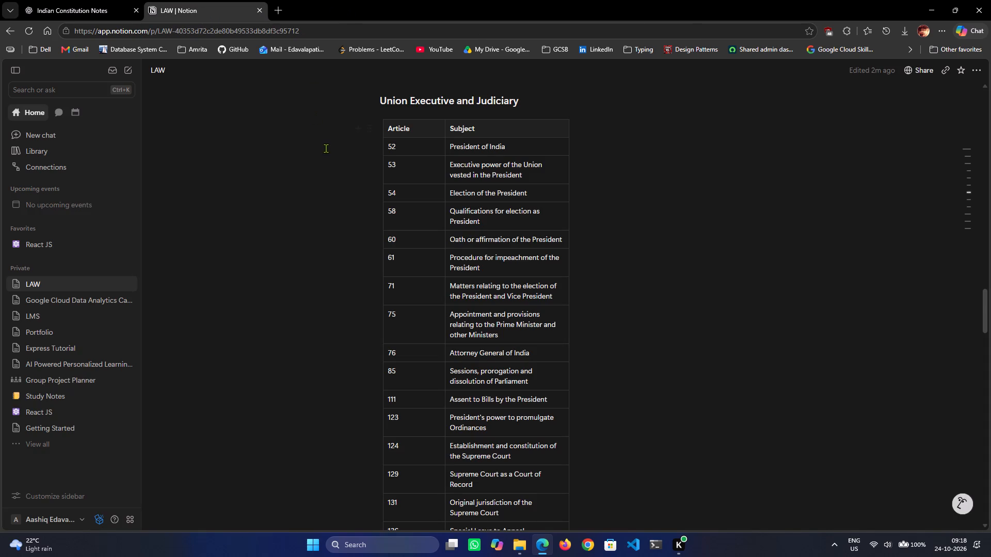
Examine the articles listed in the Union Executive and Judiciary table of the LAW notes.
scroll(326, 149, "down", 3)
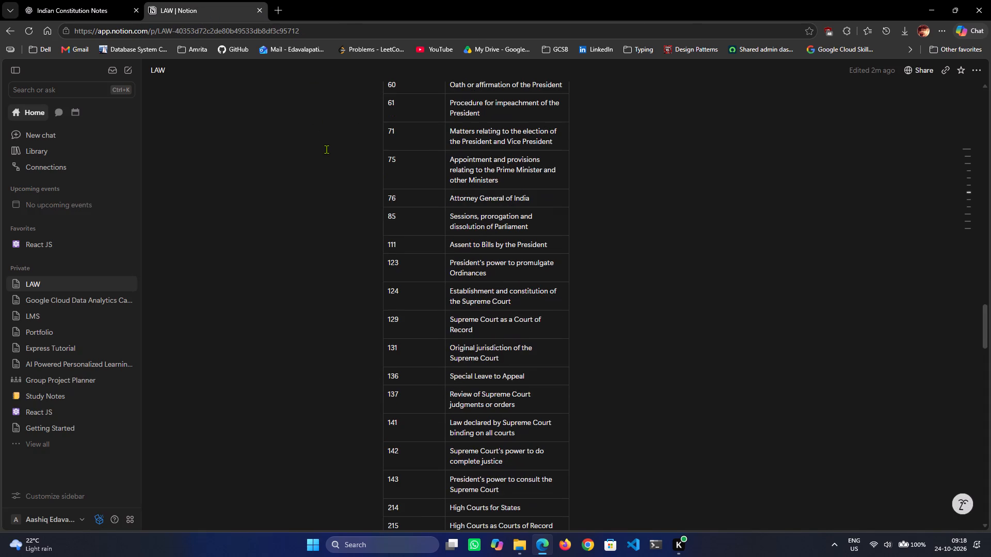
scroll(326, 149, "down", 2)
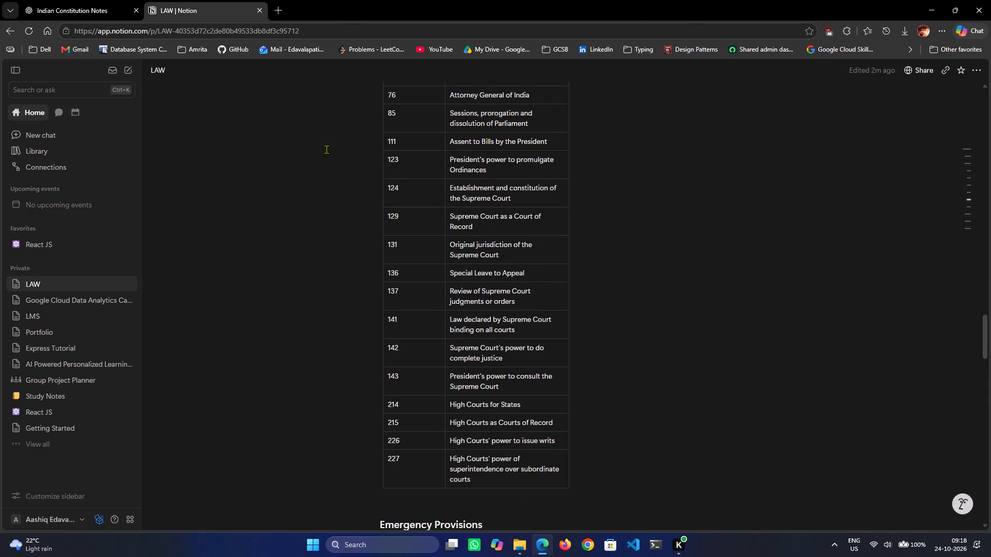
scroll(326, 149, "down", 1)
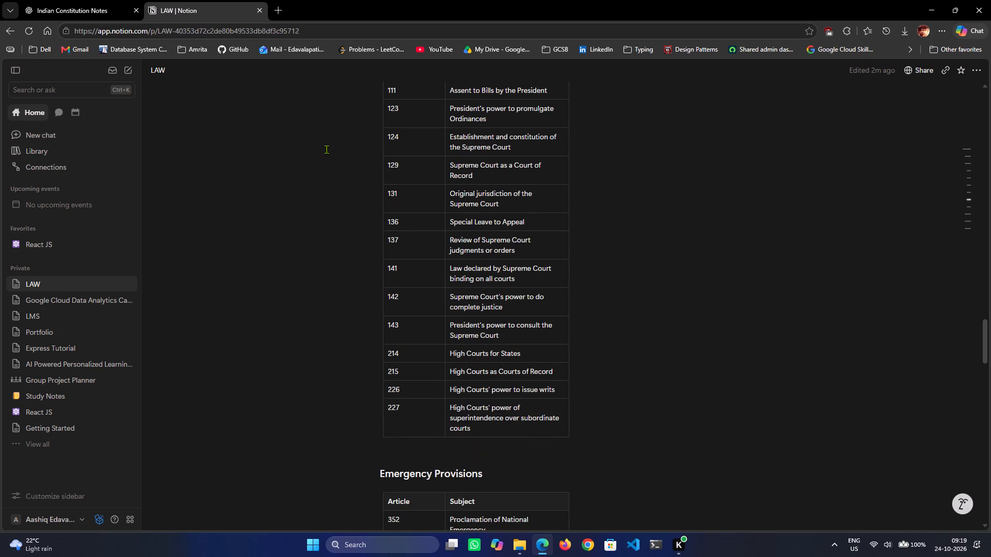
scroll(326, 149, "up", 8)
scroll(326, 149, "down", 1)
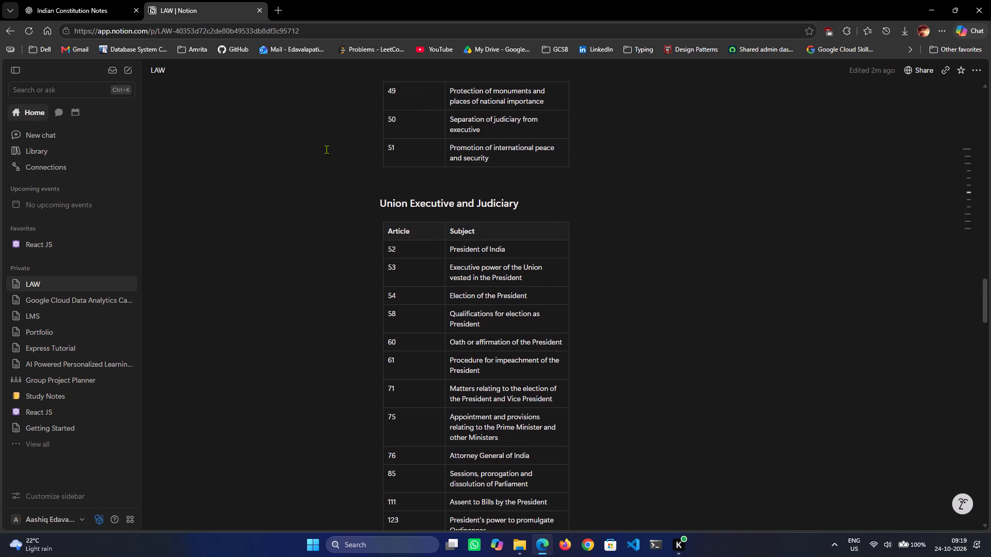
Search the web in a new tab for "articles related to judiciary and union executive", checking the section heading in the LAW notes.
key("ctrl+t")
type("articles realt")
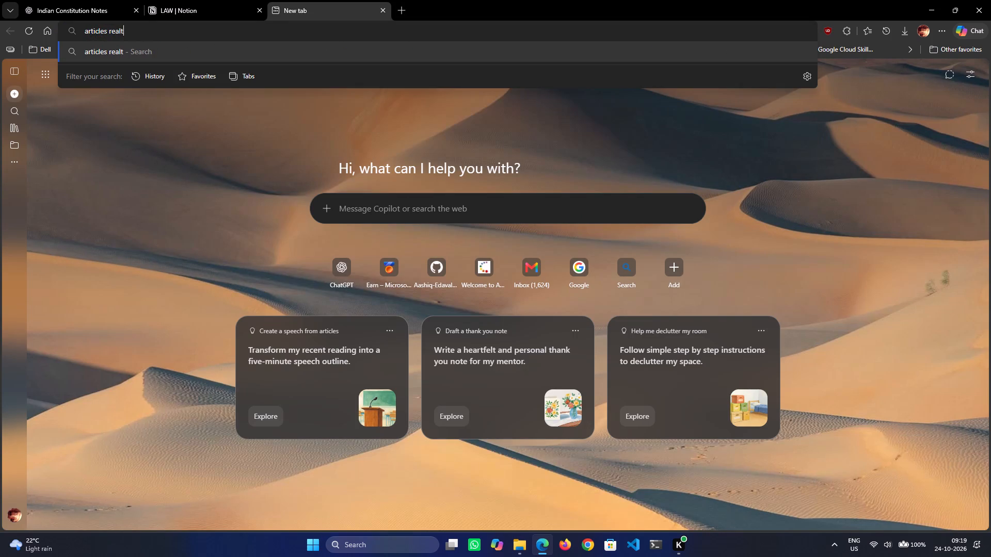
key("BackSpace")
key("BackSpace")
key("BackSpace")
type("lated to judiciary and")
key("space")
key("ctrl+shift+Tab")
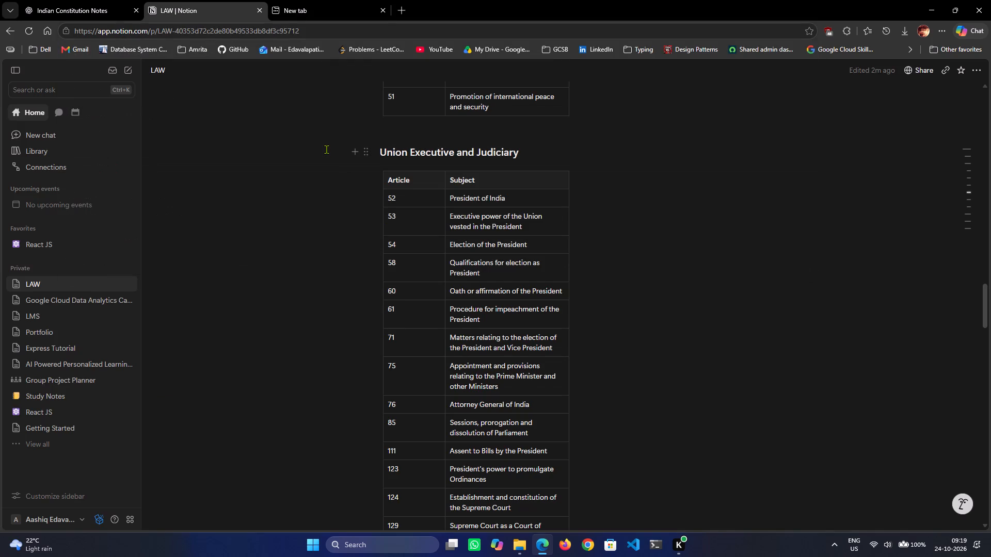
key("ctrl+Tab")
type("union executive")
key("Return")
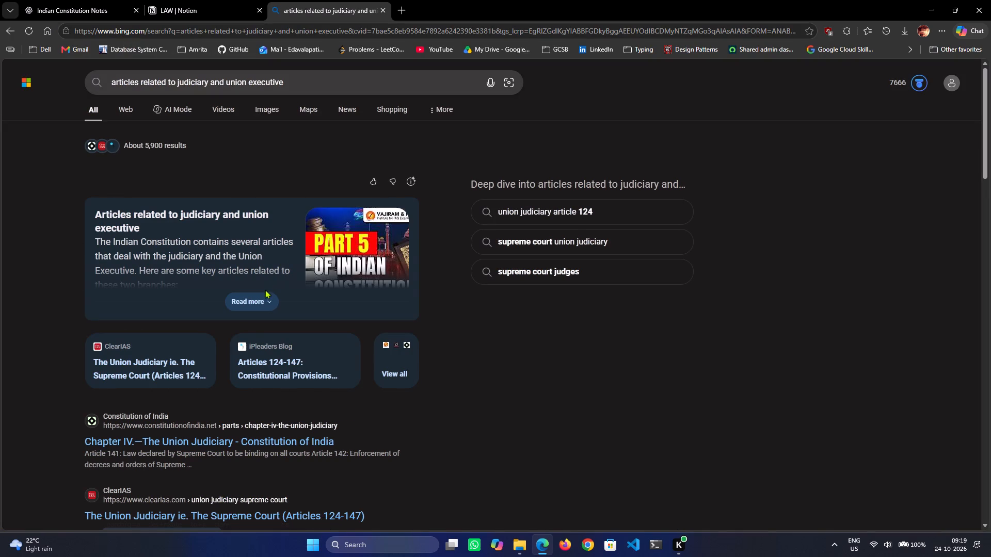
Expand the answer on judiciary and union executive articles and read through it and the results below.
left_click(264, 293)
scroll(264, 293, "down", 1)
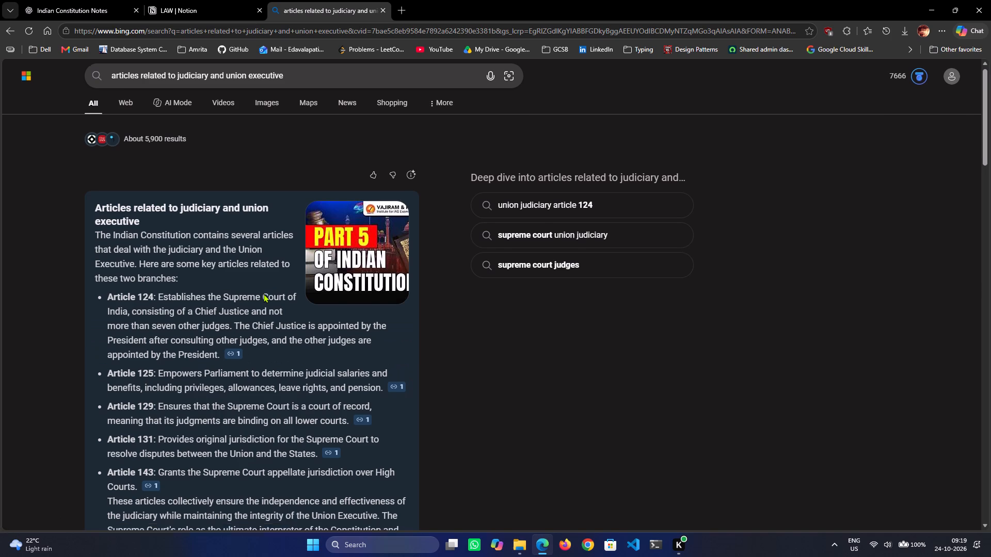
scroll(264, 293, "down", 3)
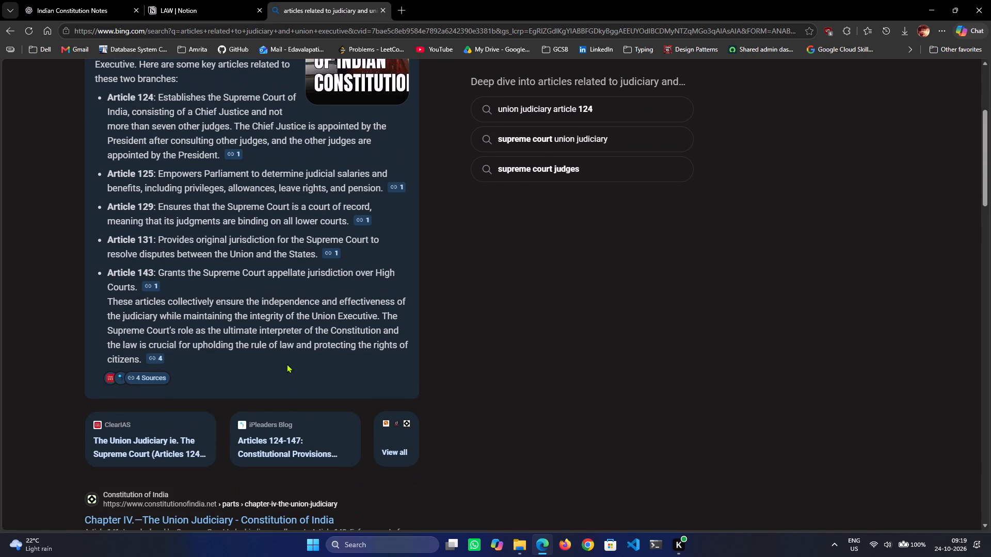
scroll(287, 363, "up", 1)
scroll(21, 321, "down", 1)
scroll(30, 318, "up", 3)
scroll(30, 318, "down", 5)
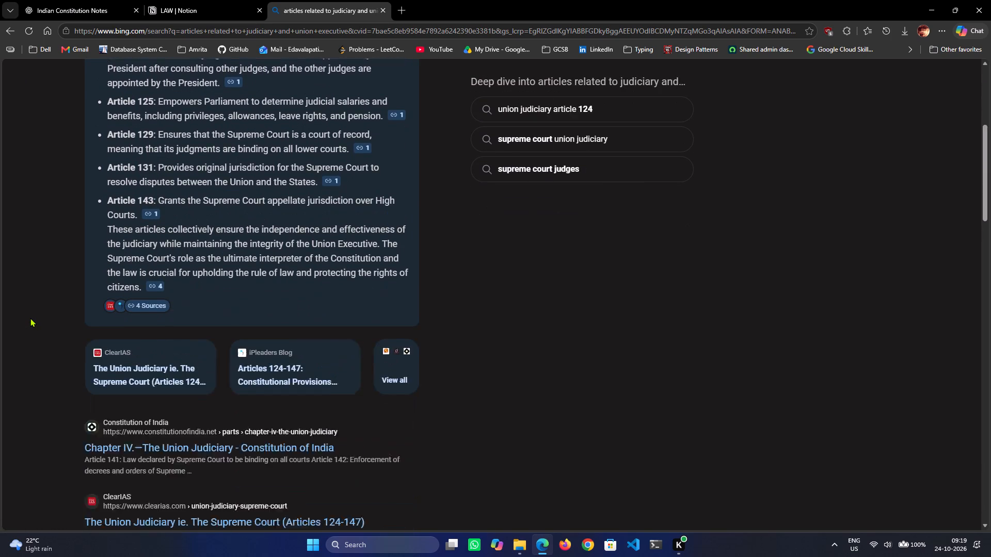
scroll(30, 318, "down", 4)
scroll(317, 429, "up", 3)
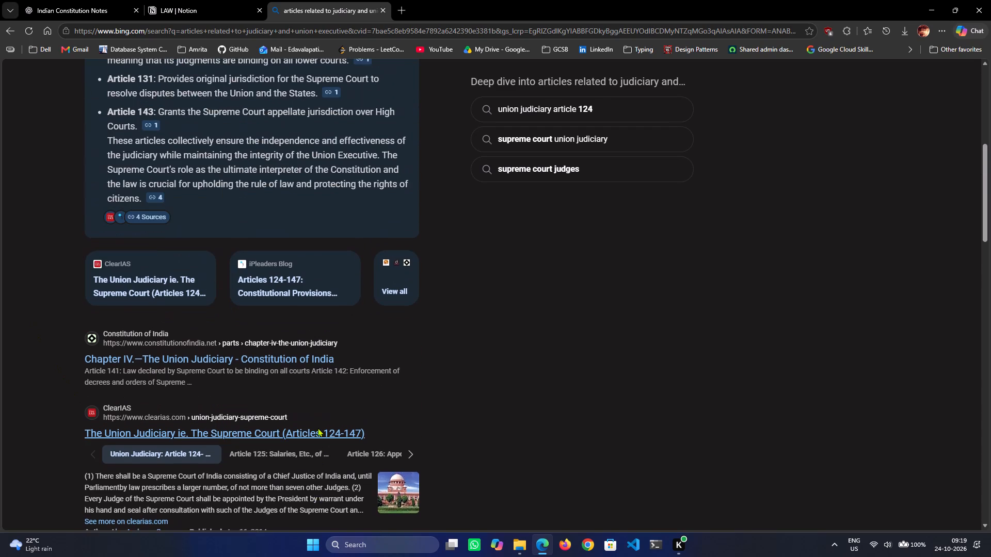
scroll(457, 390, "up", 9)
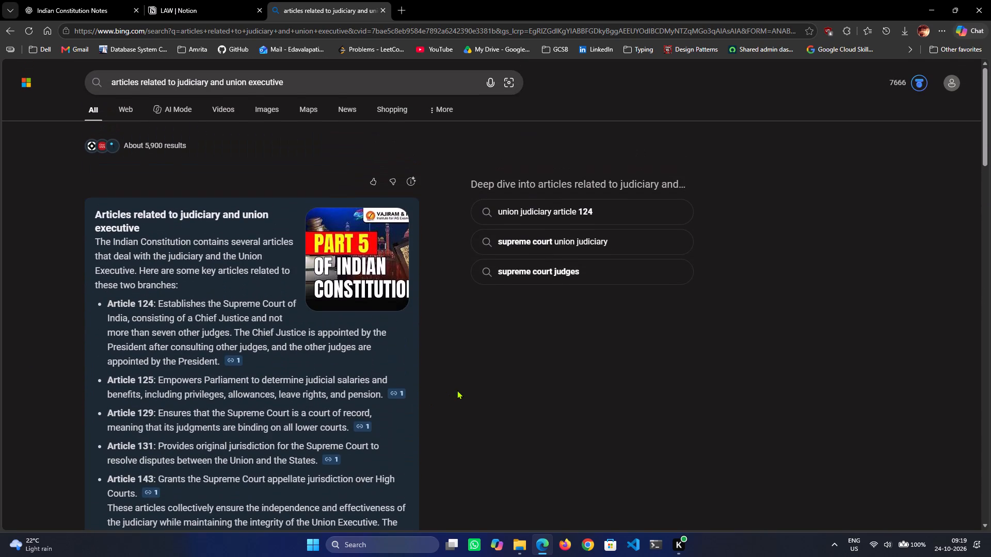
scroll(457, 390, "up", 4)
triple_click(212, 214)
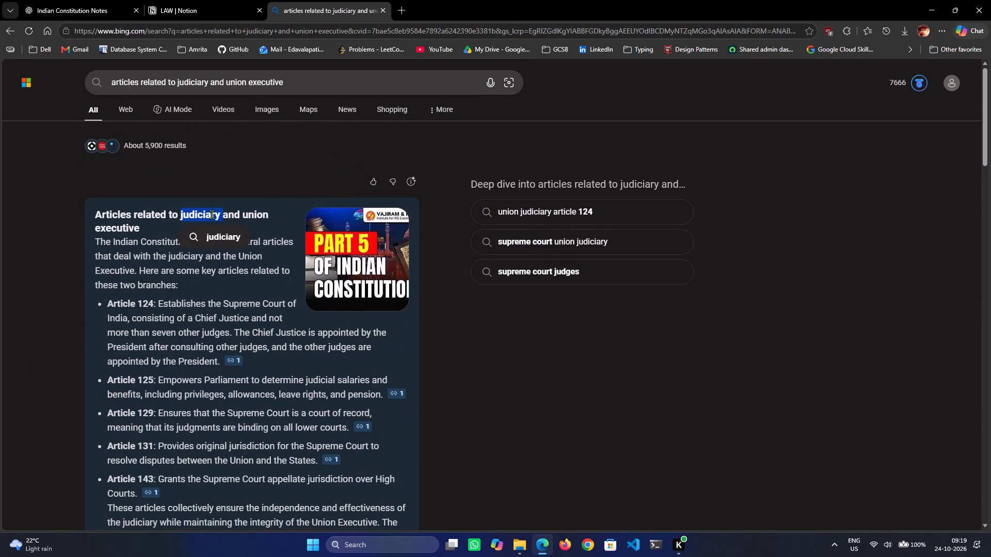
left_click(227, 219)
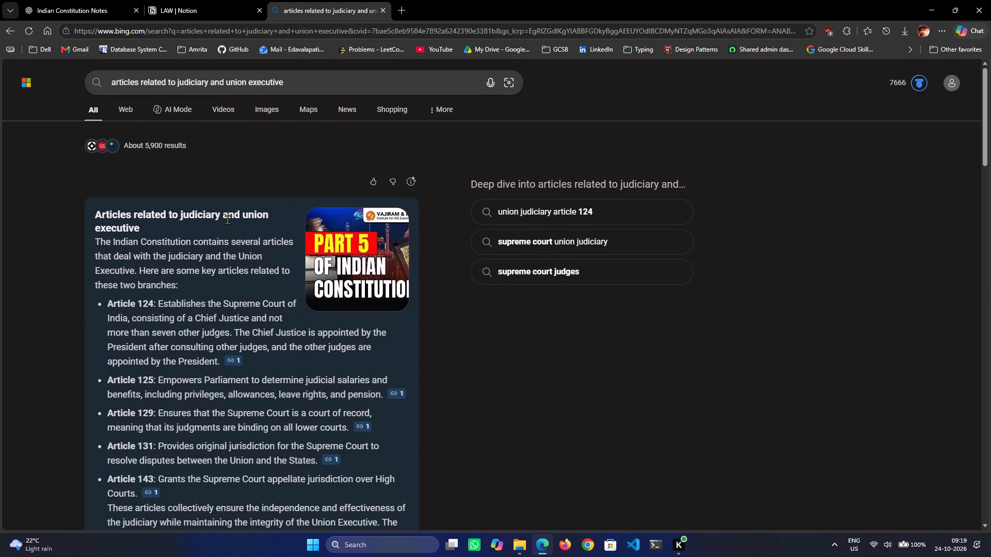
left_click(310, 81)
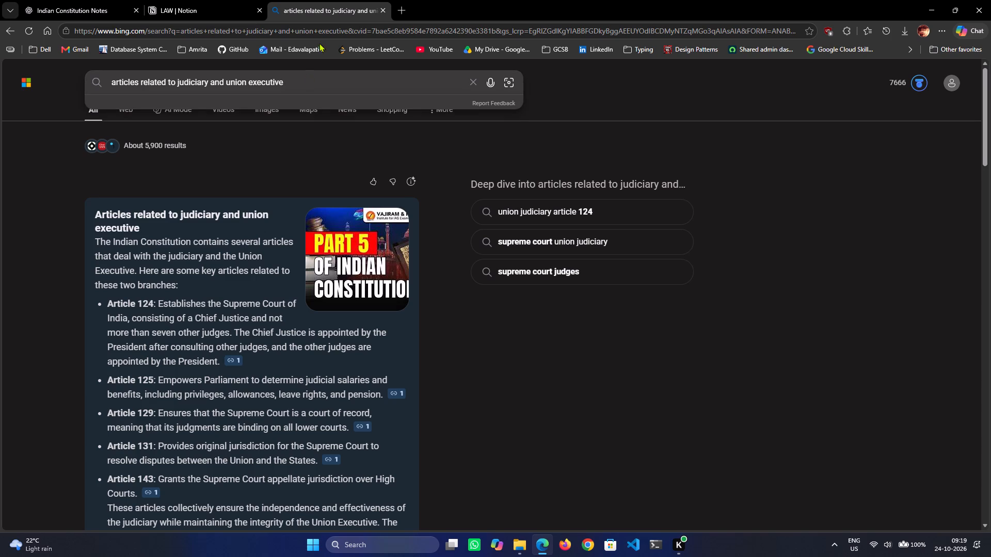
left_click(285, 172)
Close the "articles related to judiciary and union executive" search tab.
left_click(382, 5)
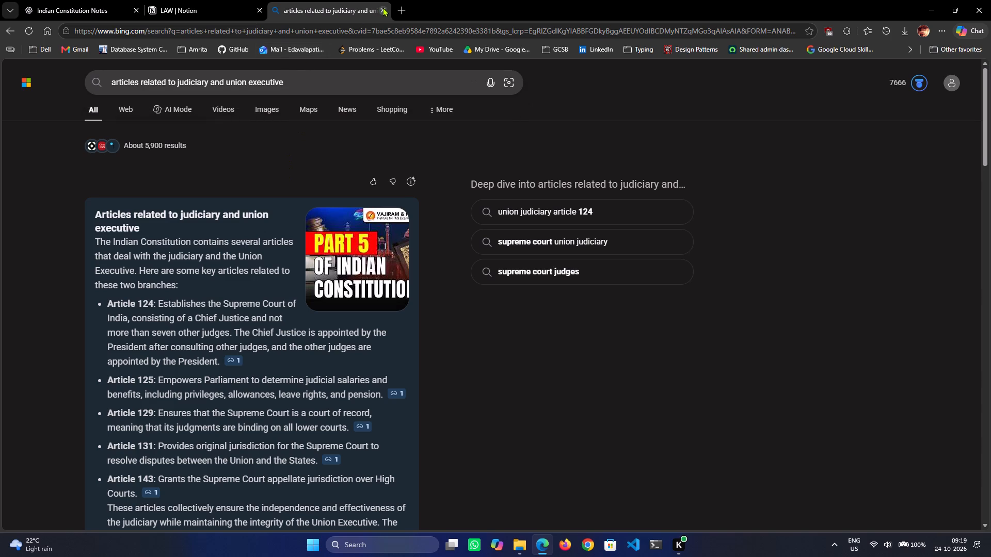
left_click(382, 13)
Review the Union Executive and Judiciary table of the LAW notes from Article 52 through Article 227.
scroll(353, 200, "down", 1)
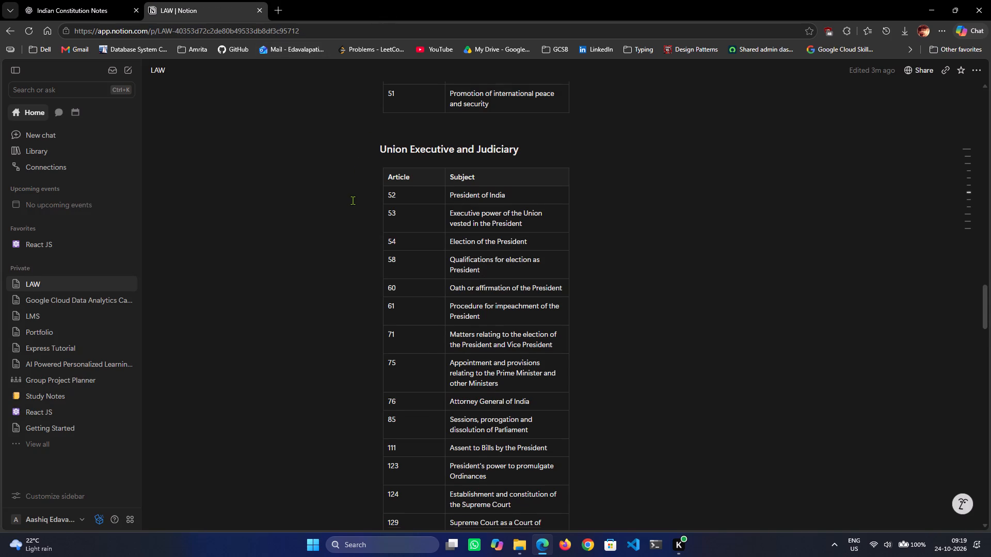
scroll(353, 200, "down", 6)
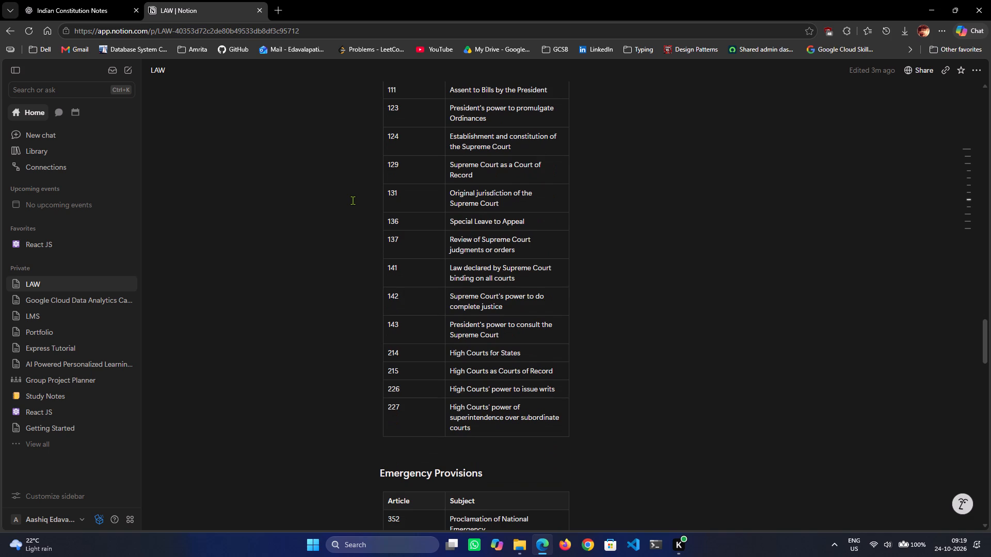
scroll(353, 200, "up", 6)
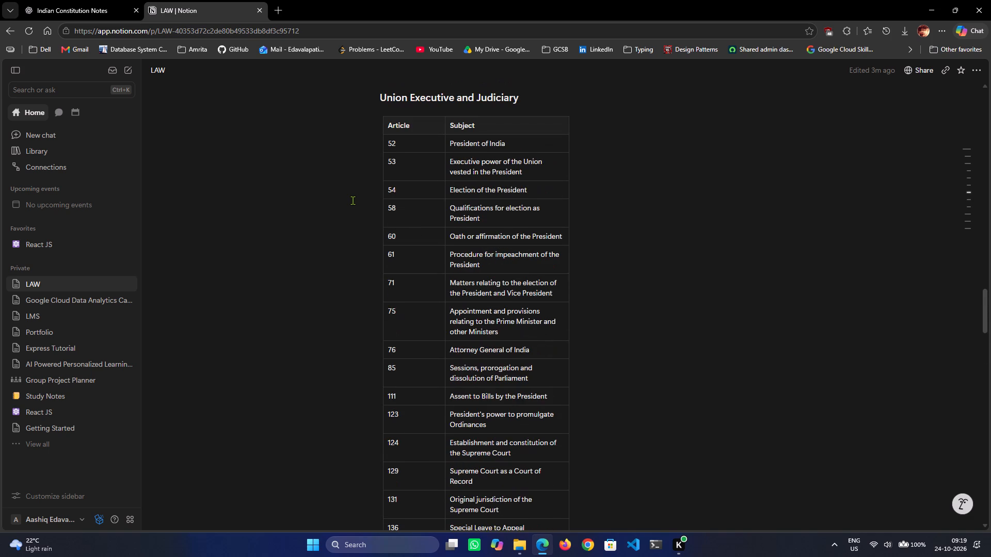
scroll(353, 200, "down", 13)
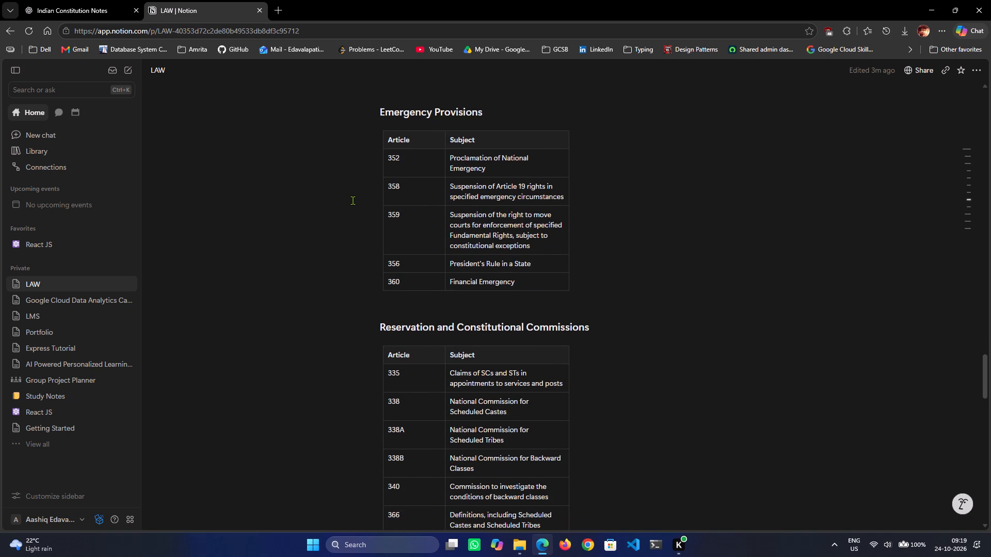
Examine the Emergency Provisions table in the LAW notes, reading each article's subject from 352 to 360.
scroll(353, 200, "up", 2)
scroll(353, 200, "down", 1)
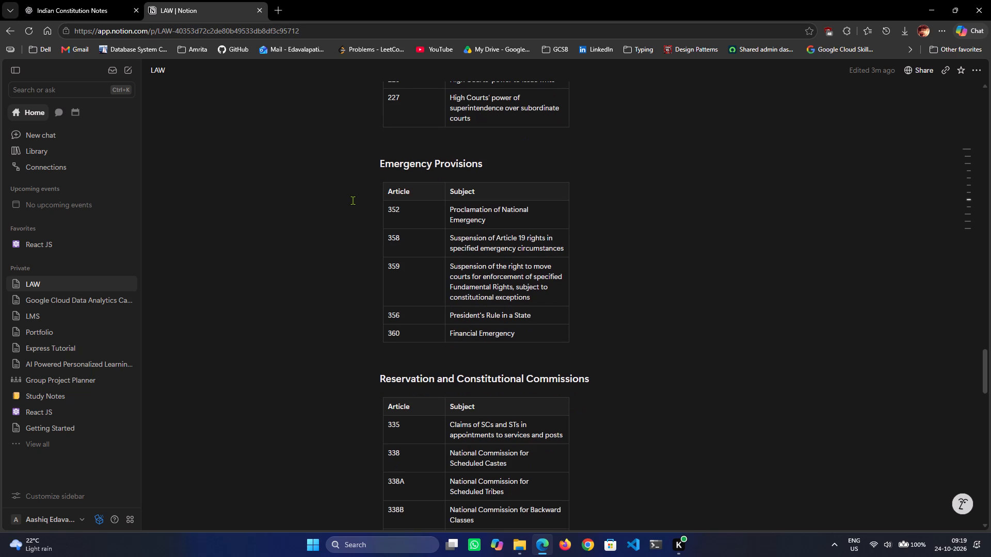
scroll(353, 200, "down", 1)
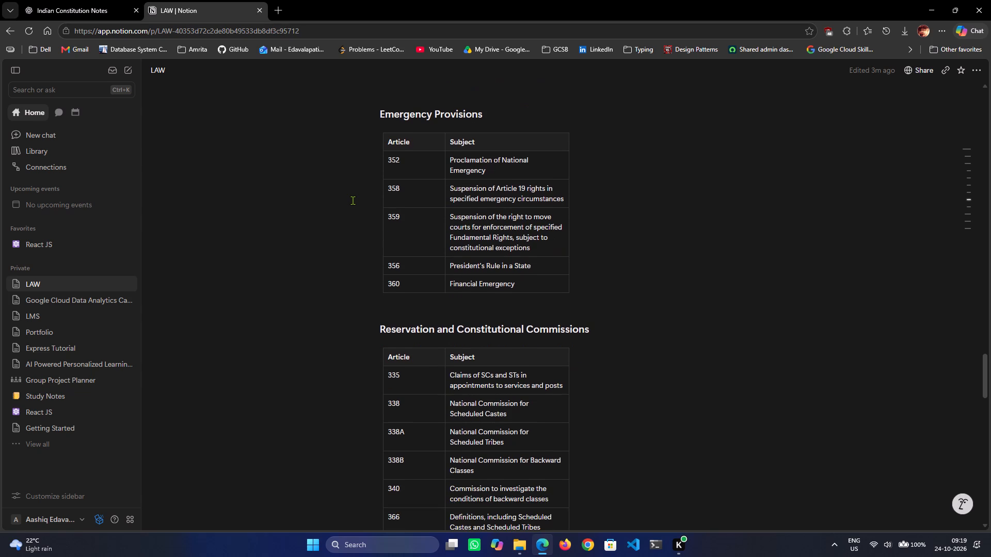
scroll(353, 200, "down", 1)
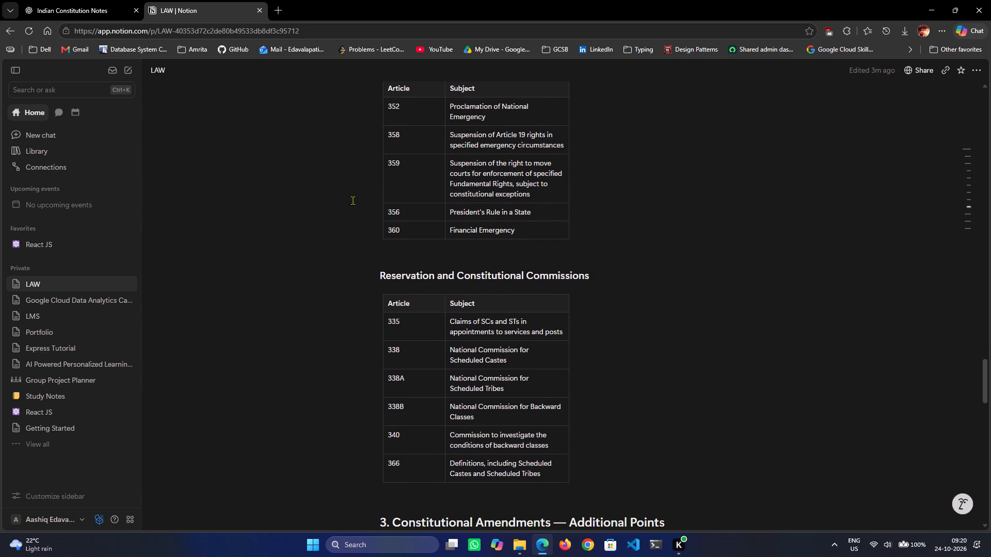
scroll(353, 200, "up", 1)
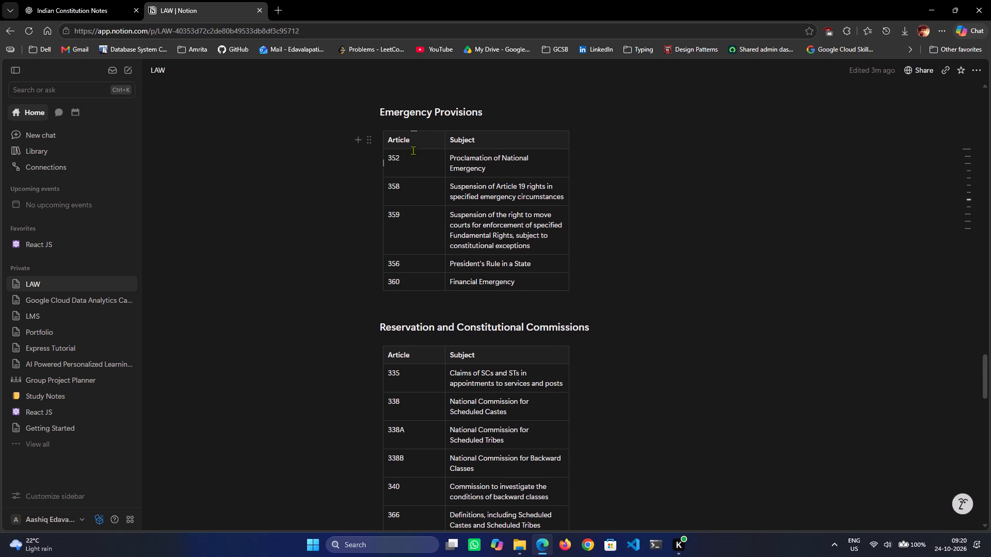
triple_click(477, 166)
triple_click(471, 198)
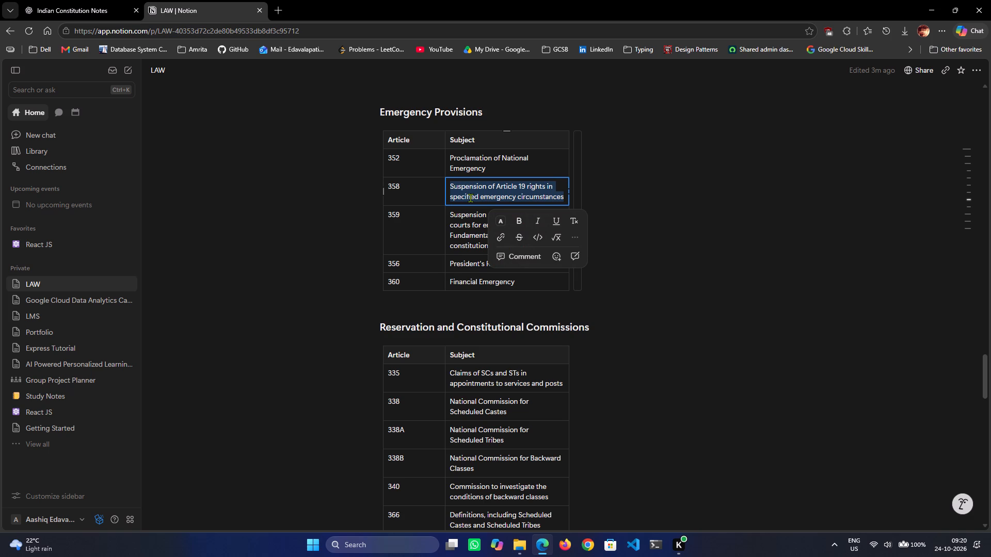
triple_click(467, 224)
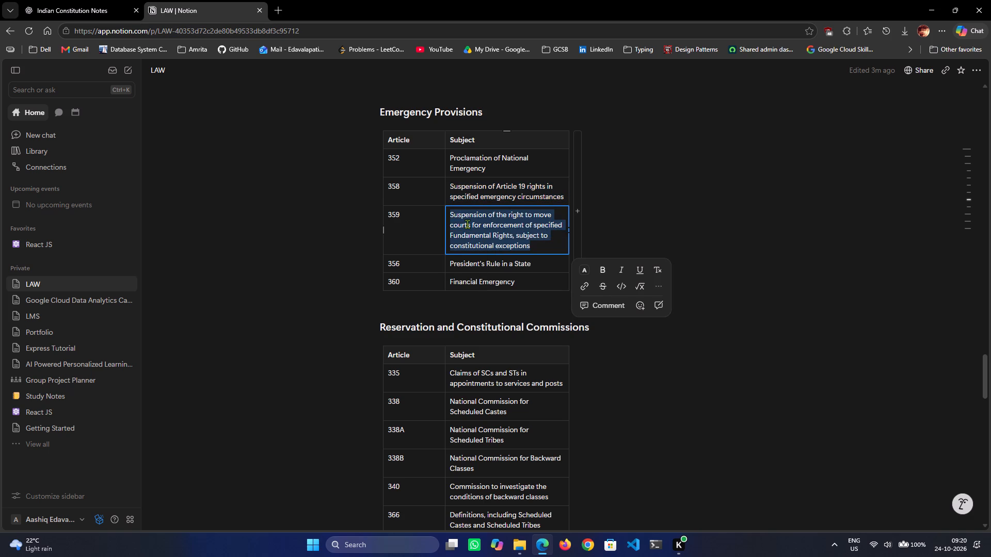
triple_click(484, 262)
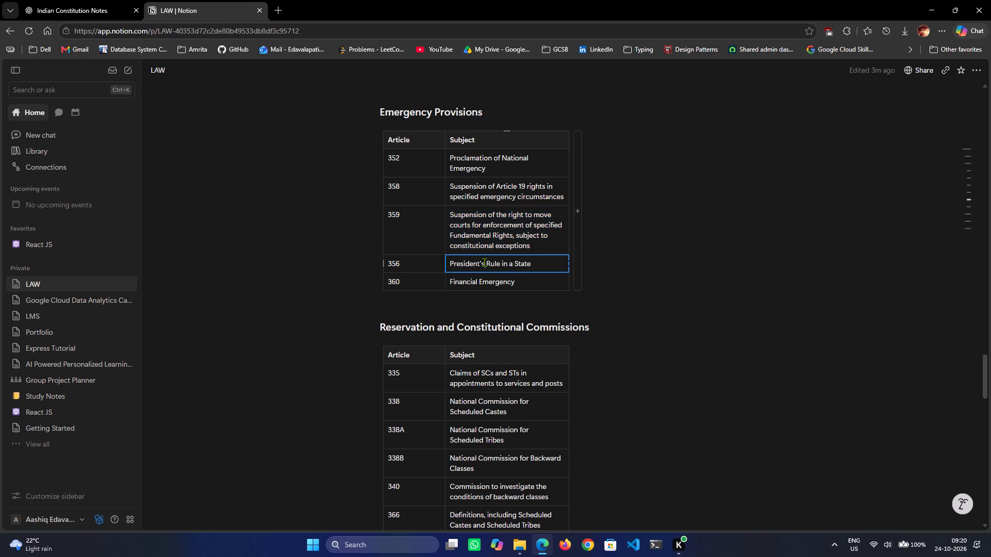
triple_click(481, 280)
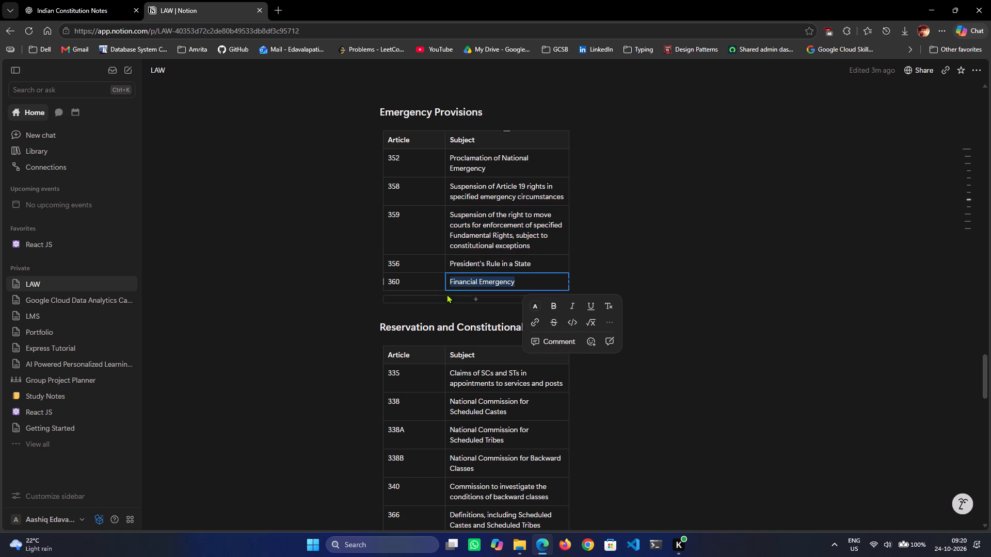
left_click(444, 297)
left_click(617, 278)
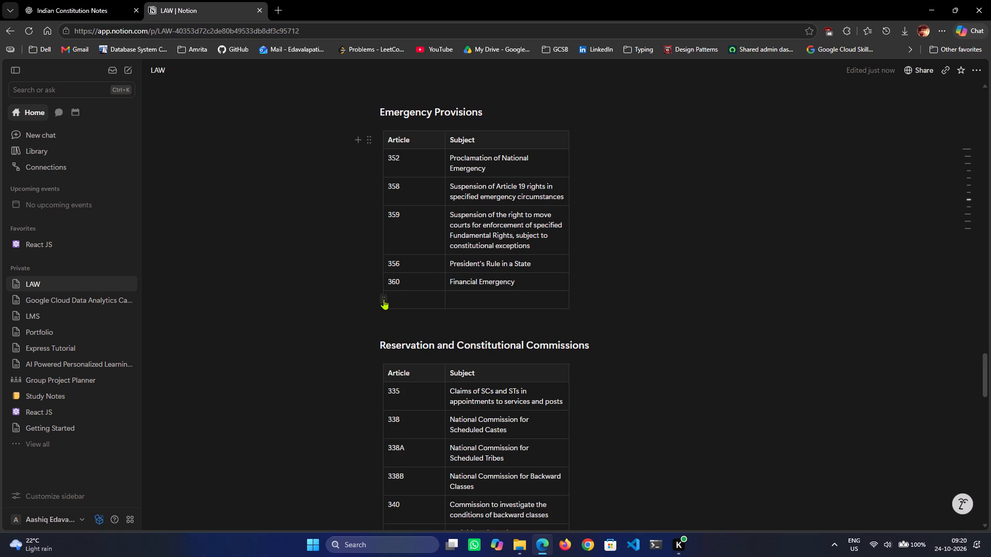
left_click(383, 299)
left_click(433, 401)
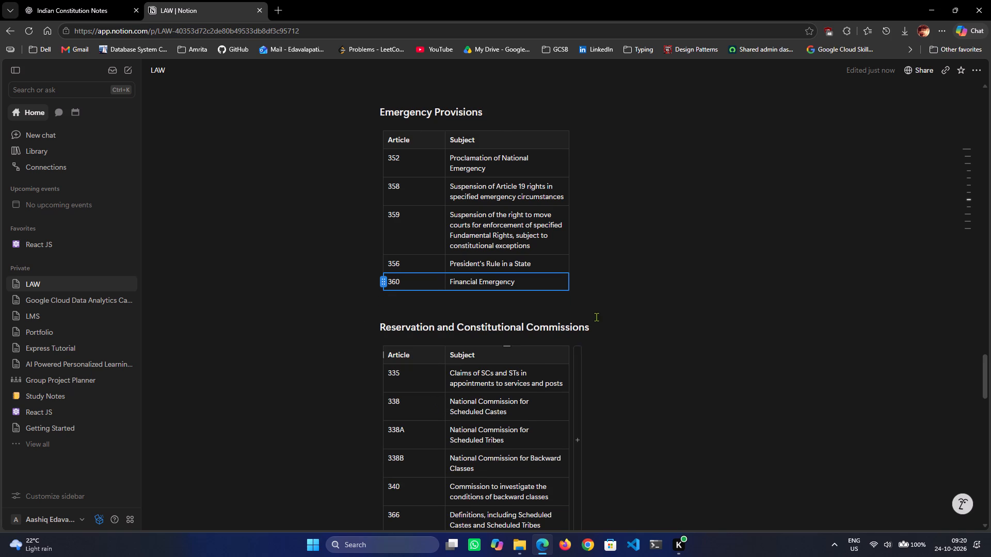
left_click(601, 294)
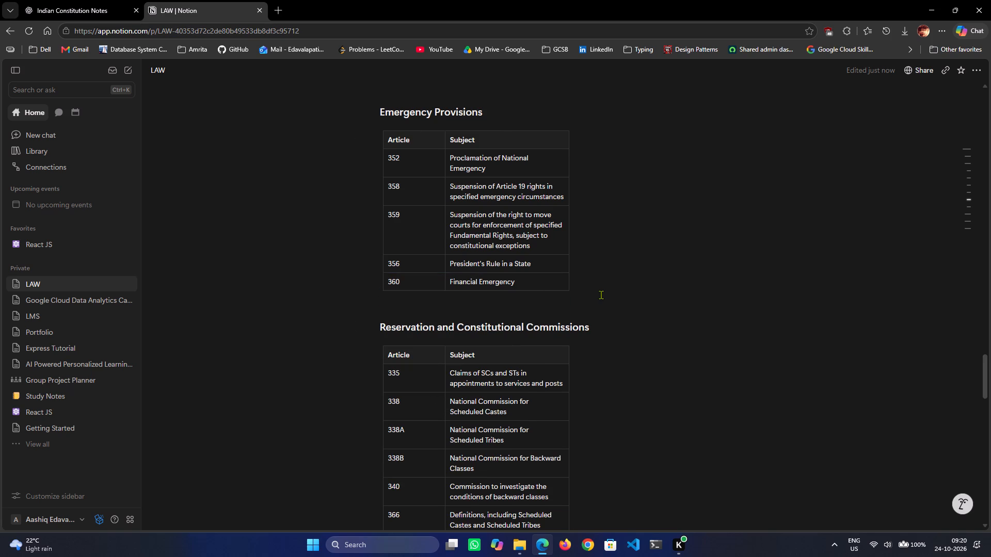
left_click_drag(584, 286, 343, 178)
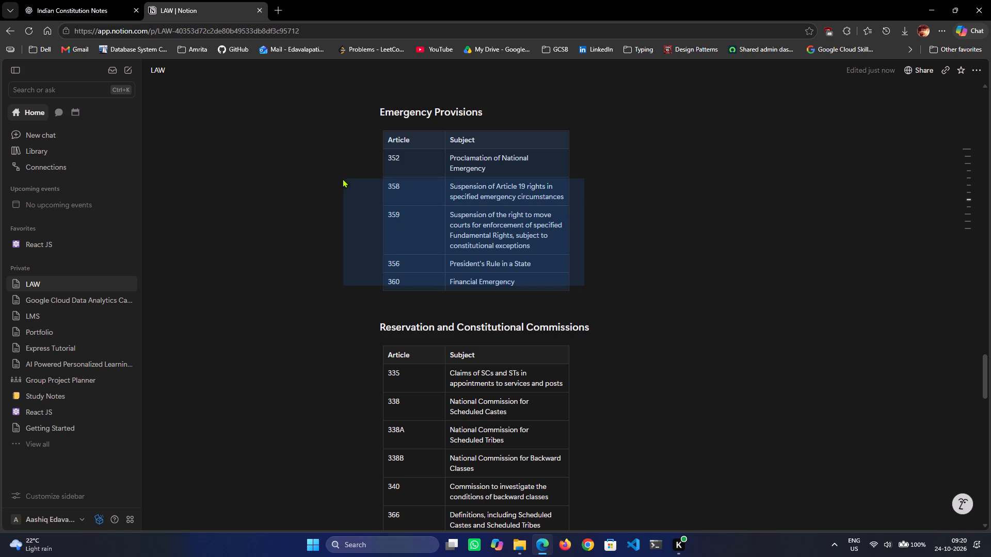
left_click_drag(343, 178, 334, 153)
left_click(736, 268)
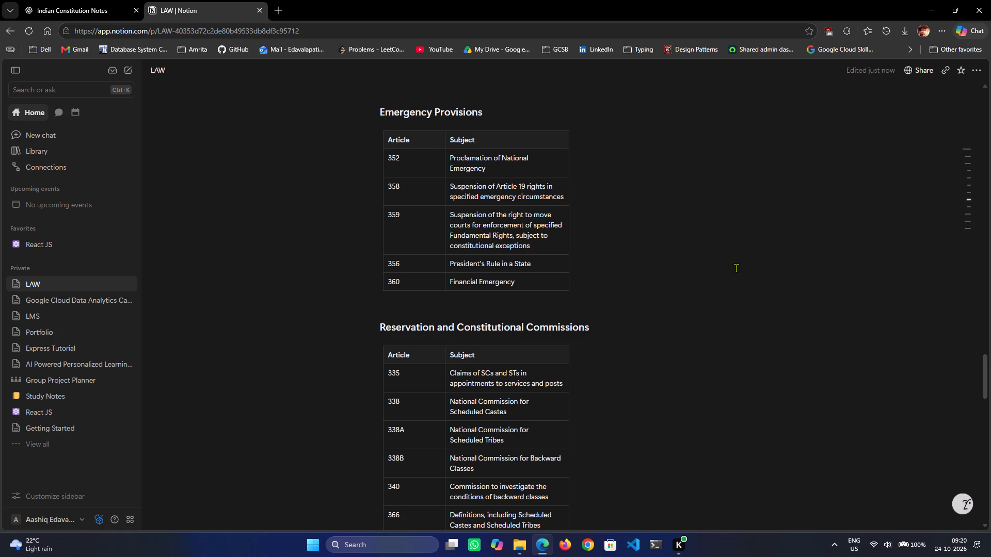
Search the web in a new tab for "articles related to" plus the copied heading "Reservation and Constitutional Commissions".
scroll(736, 268, "down", 4)
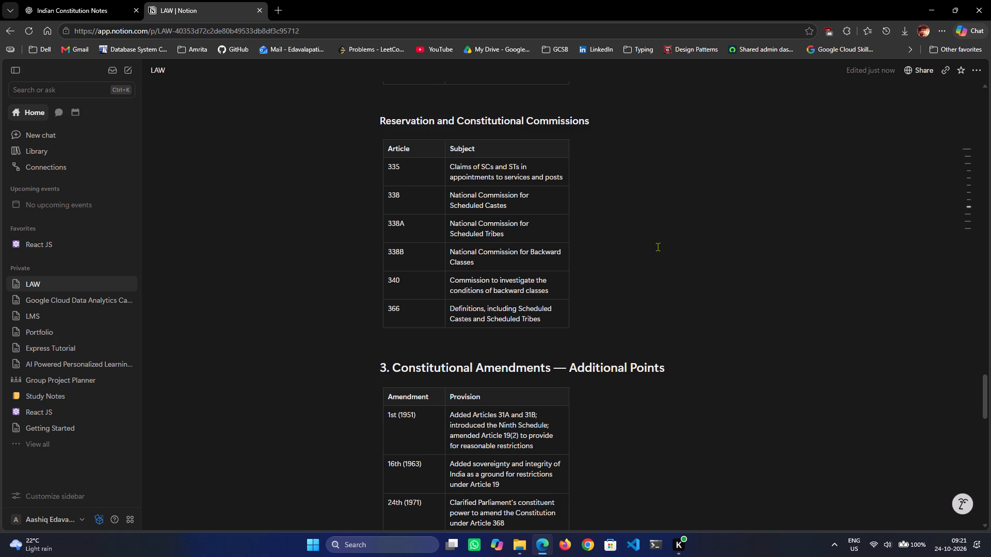
triple_click(427, 121)
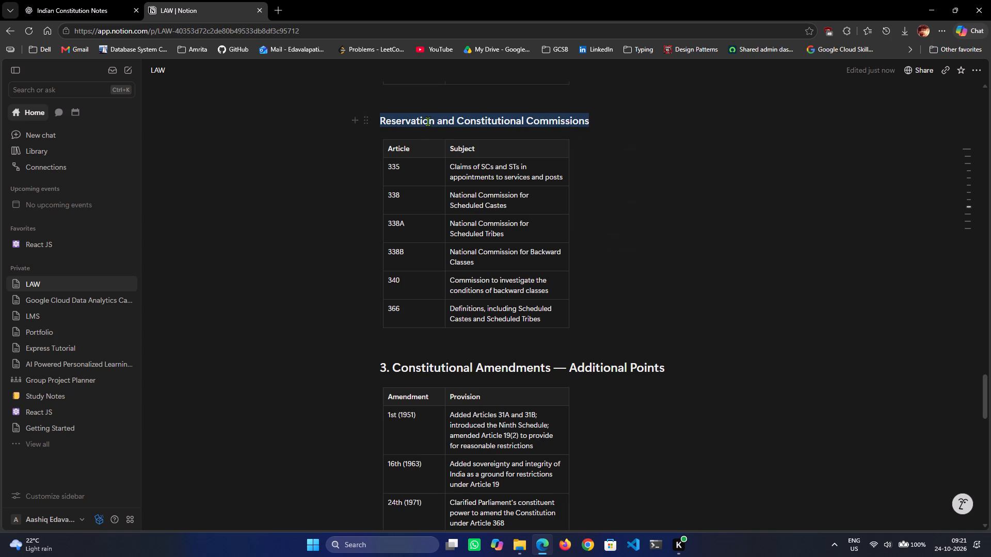
key("ctrl+c")
left_click(297, 202)
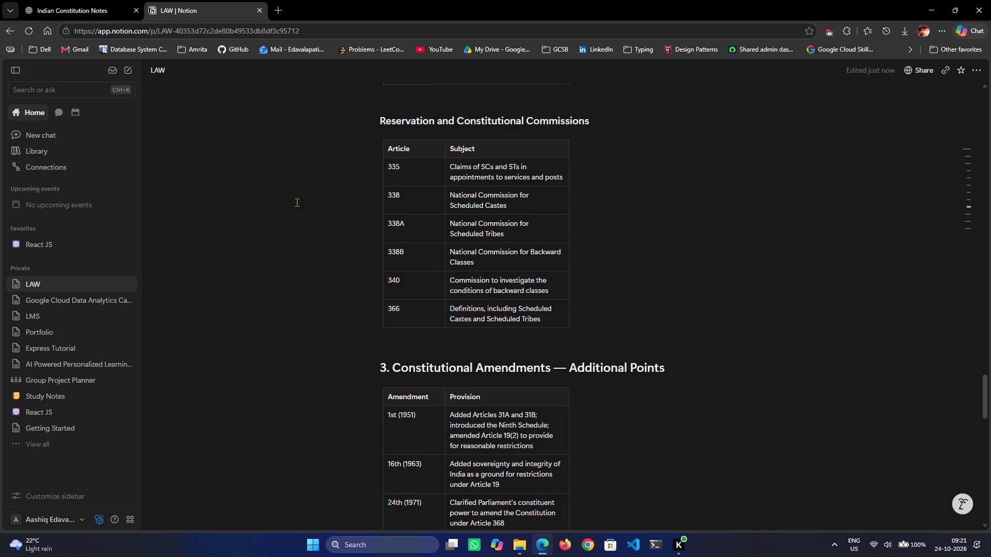
key("ctrl+t")
type("articles related to")
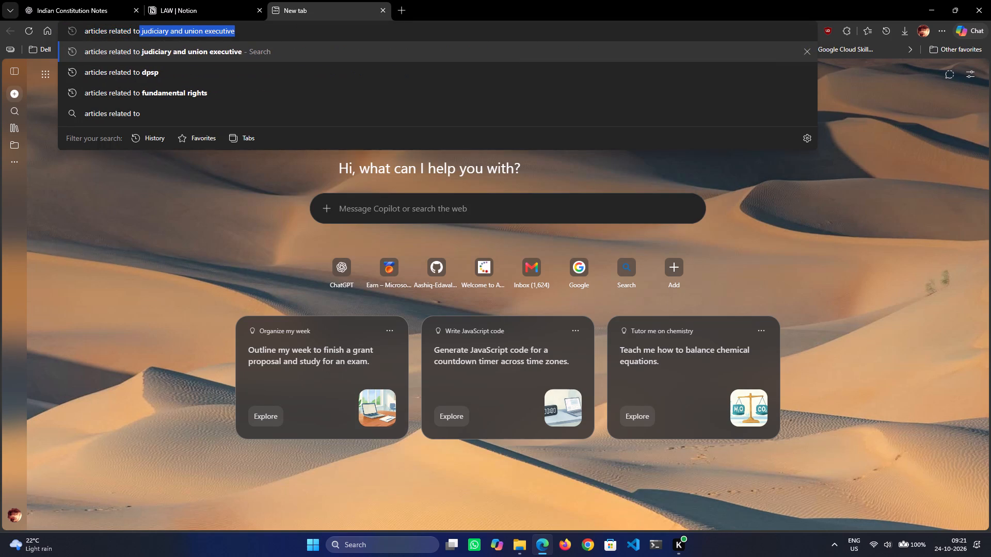
key("space")
key("ctrl+v")
key("Return")
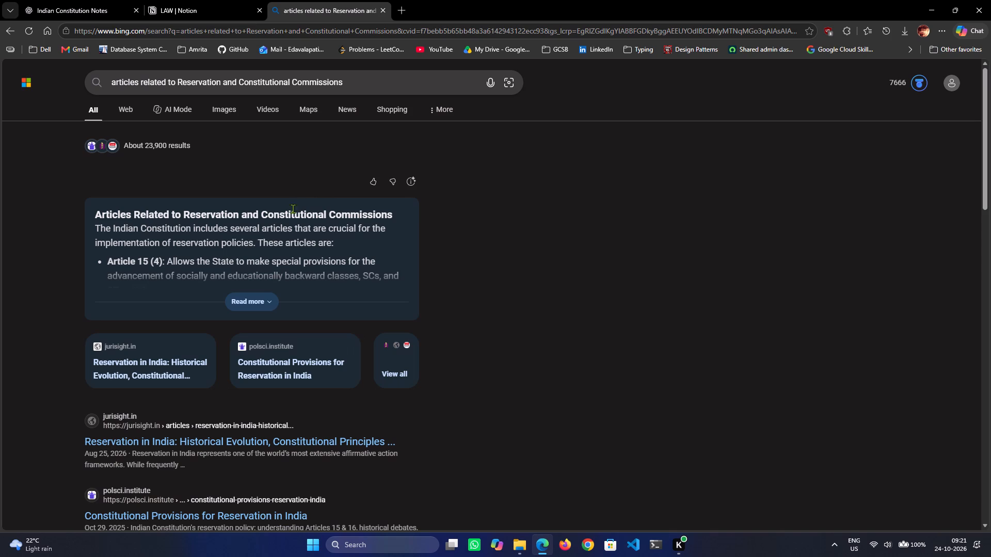
Read the full search answer on articles related to Reservation and Constitutional Commissions, and close that search tab.
left_click(270, 302)
scroll(270, 302, "down", 2)
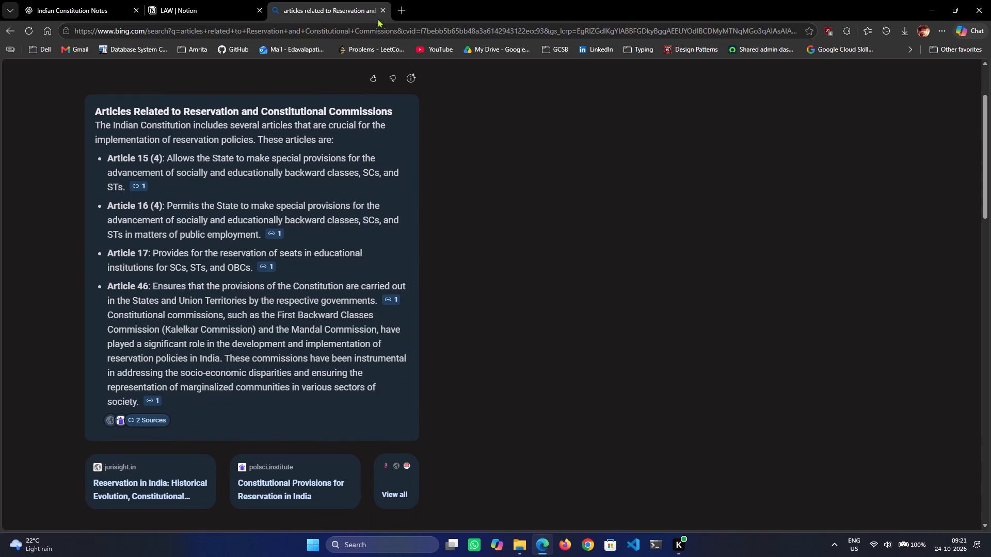
left_click(383, 7)
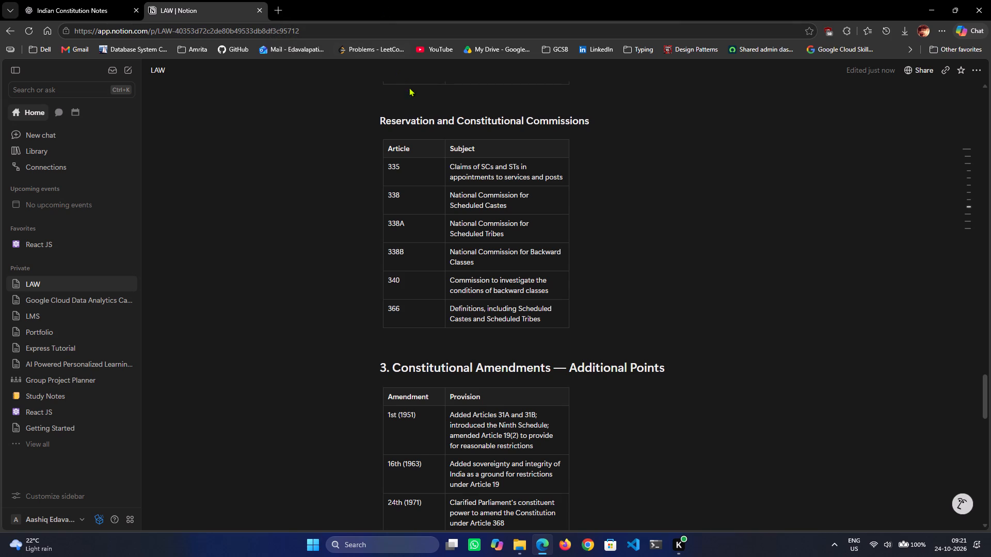
Review the Reservation and Constitutional Commissions table of the LAW notes from Article 335 through Article 340.
scroll(376, 208, "down", 1)
scroll(376, 208, "up", 1)
left_click_drag(455, 166, 502, 176)
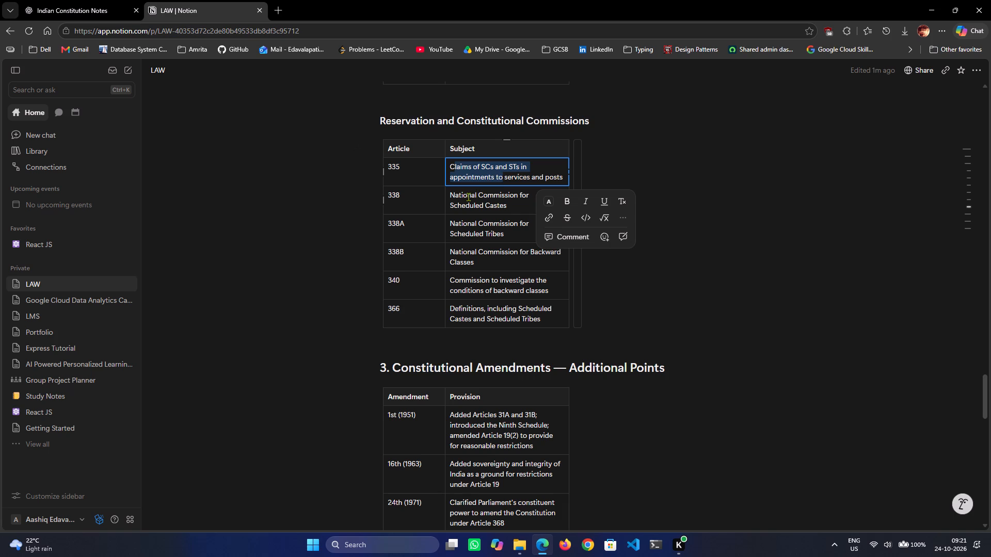
left_click_drag(468, 196, 479, 210)
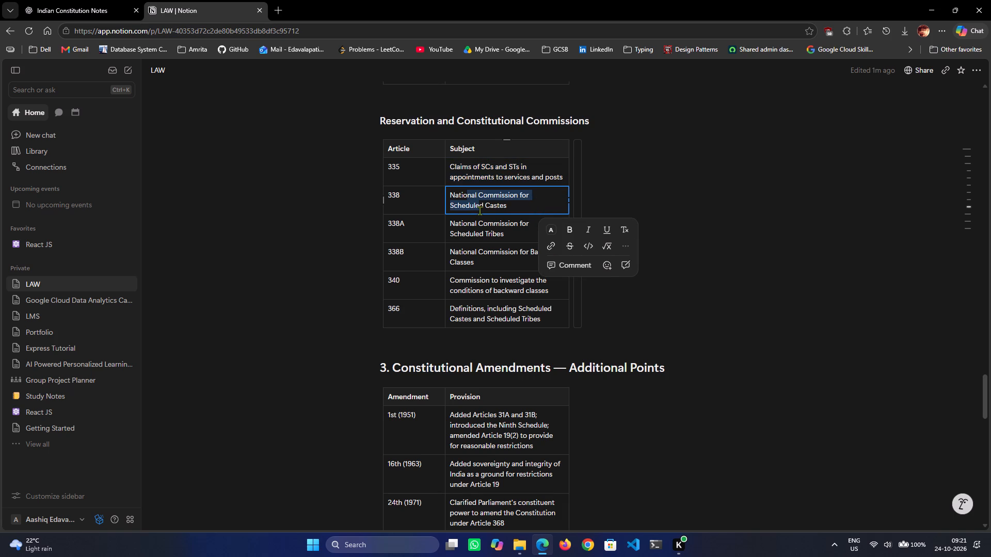
triple_click(477, 231)
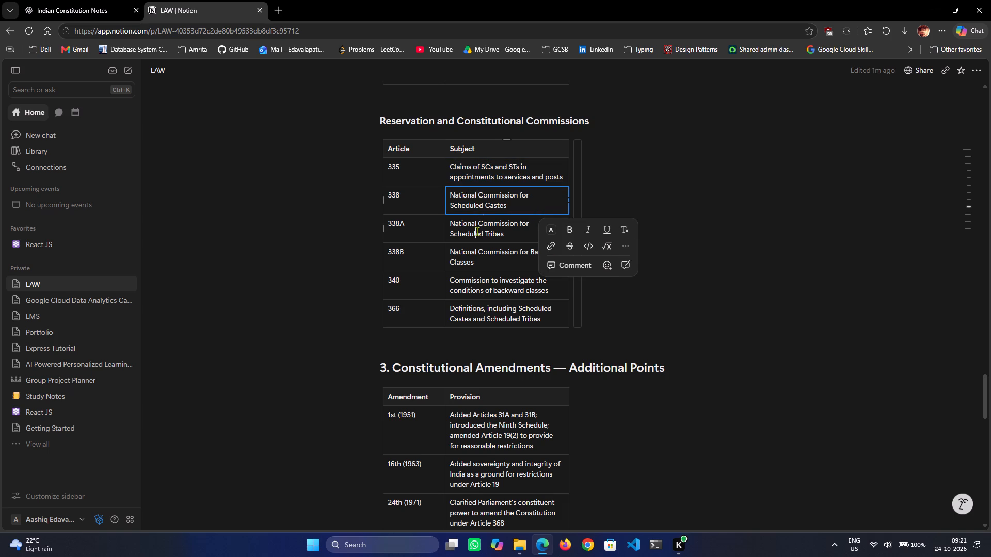
triple_click(463, 256)
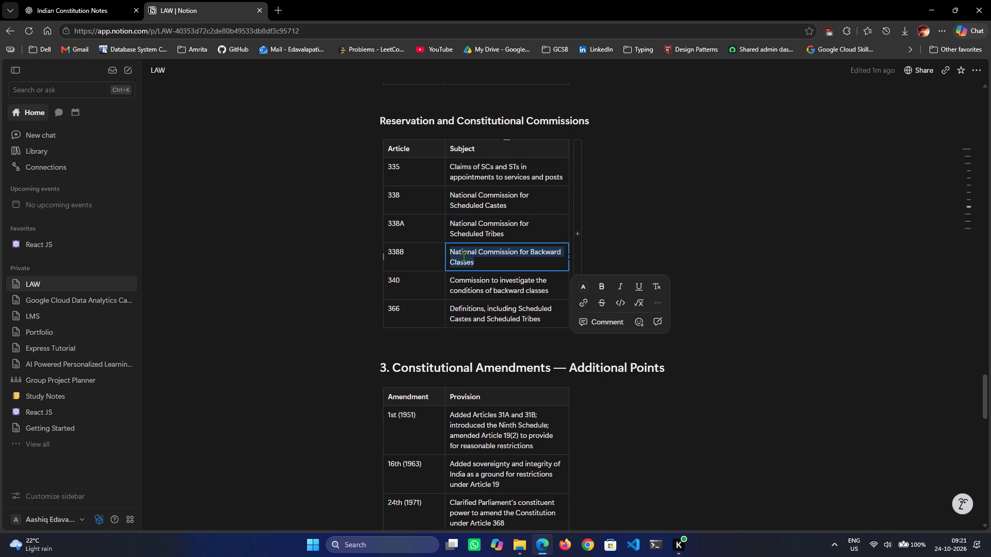
triple_click(468, 296)
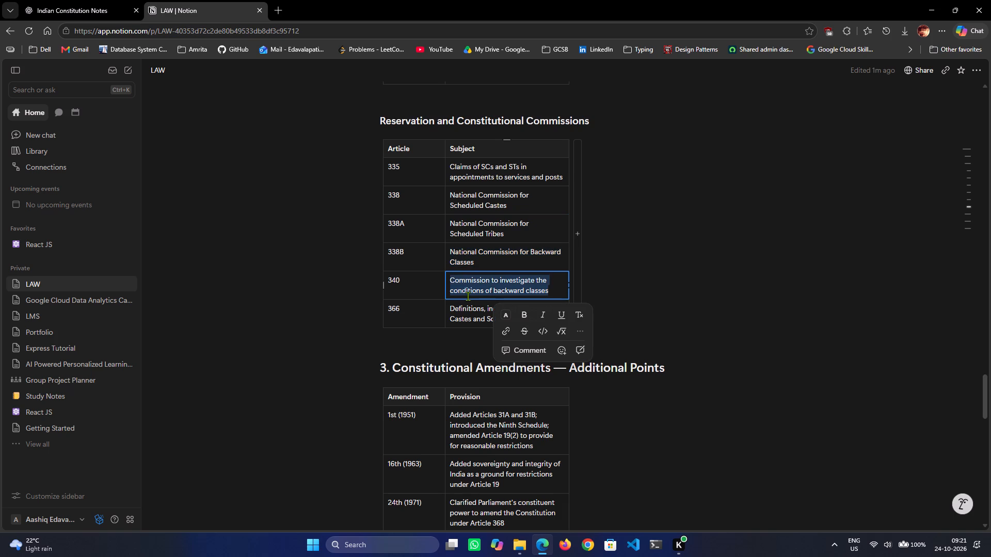
triple_click(487, 251)
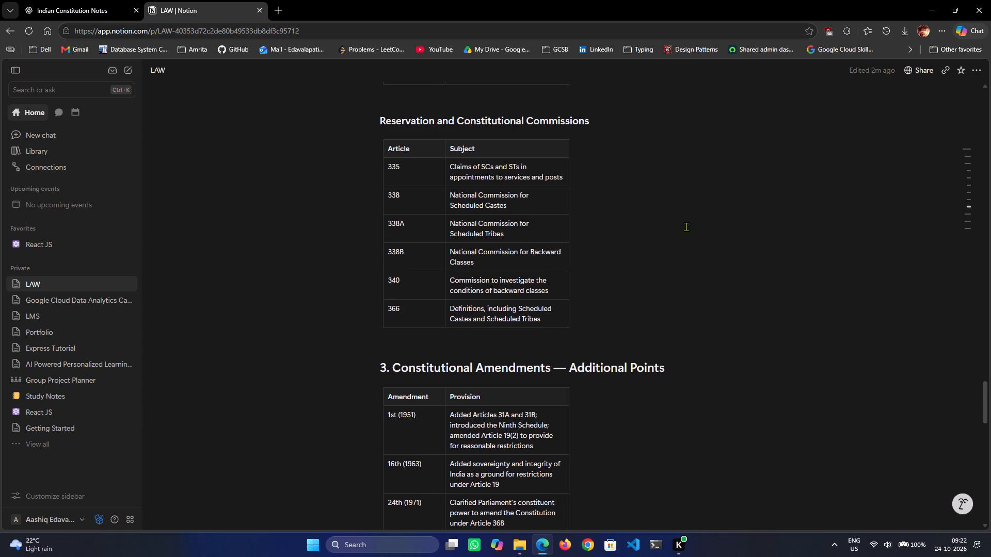
Examine the Article 340 and 366 entries in the Reservation and Constitutional Commissions table, and look back over the section.
scroll(686, 226, "down", 1)
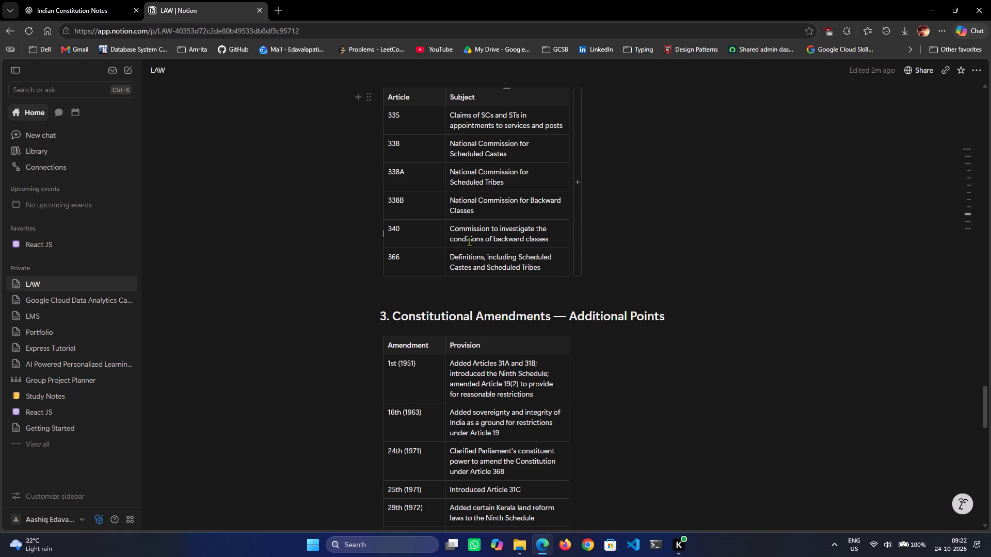
scroll(469, 241, "down", 1)
scroll(469, 241, "up", 1)
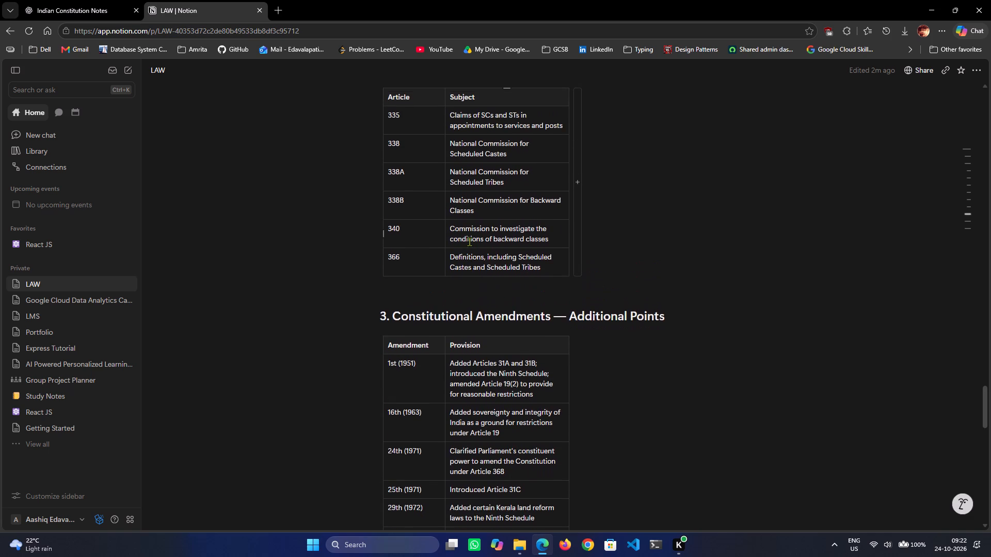
left_click_drag(457, 232, 520, 244)
triple_click(522, 237)
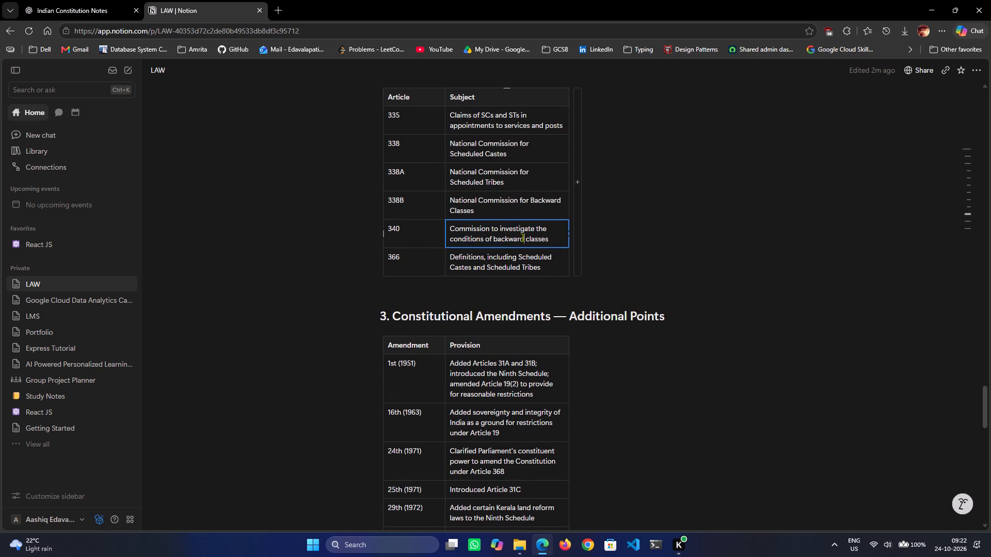
triple_click(514, 270)
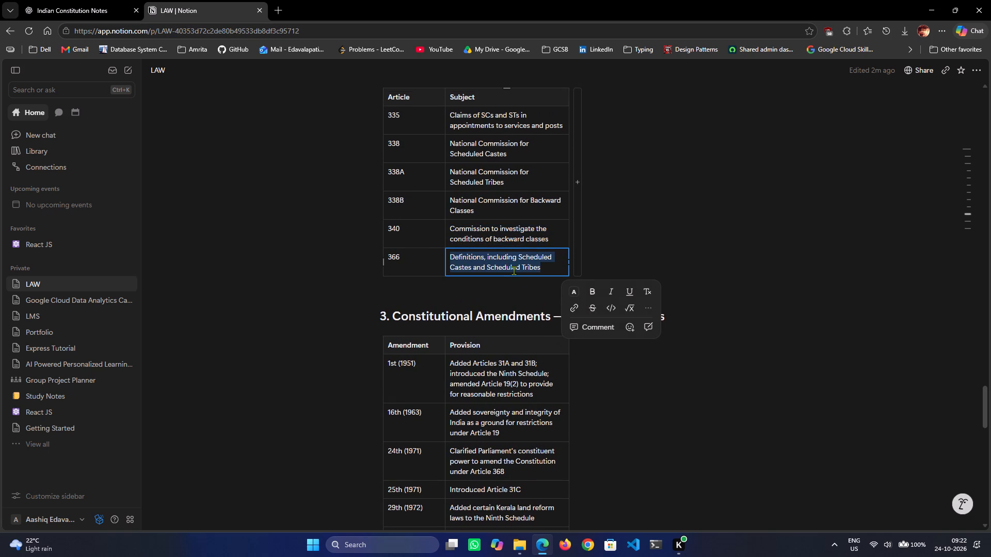
left_click(513, 301)
scroll(513, 301, "up", 1)
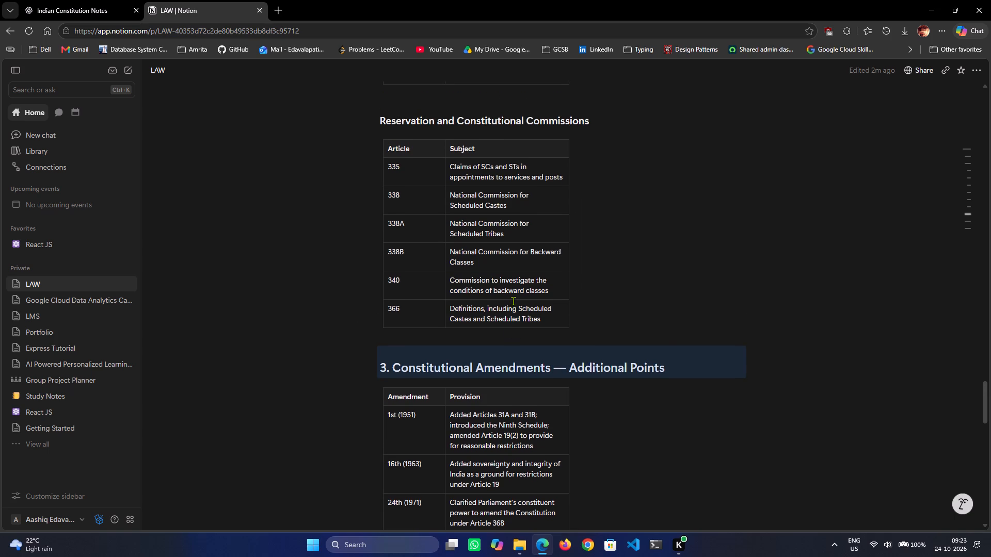
scroll(513, 301, "down", 2)
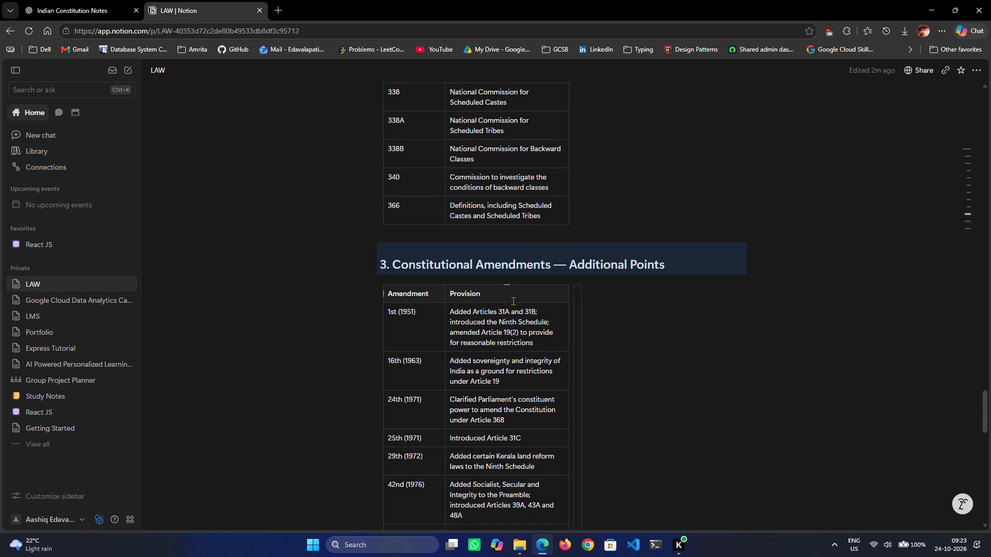
scroll(513, 301, "up", 2)
Widen the Provision column of the "Constitutional Amendments — Additional Points" table so its text wraps onto fewer lines.
scroll(513, 301, "down", 4)
left_click(631, 249)
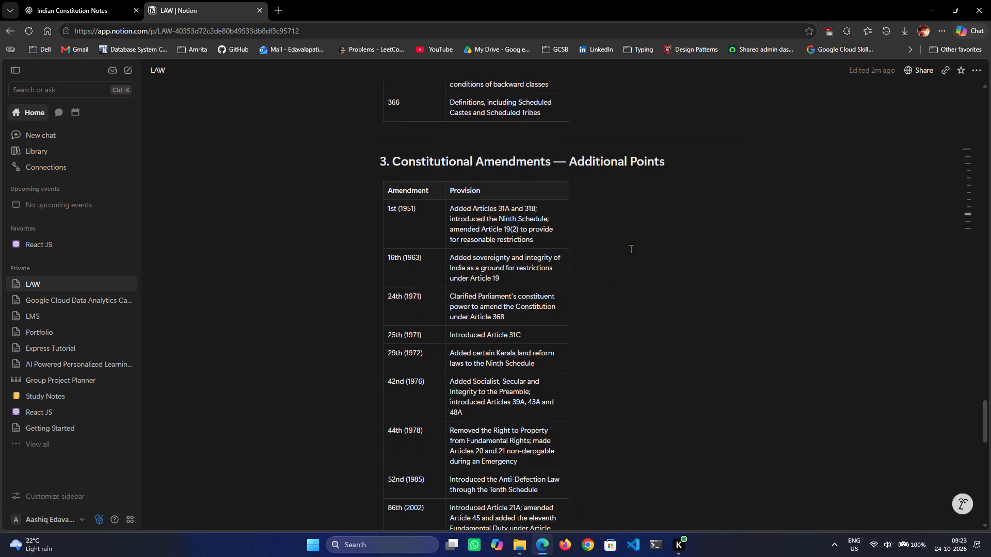
scroll(631, 249, "down", 1)
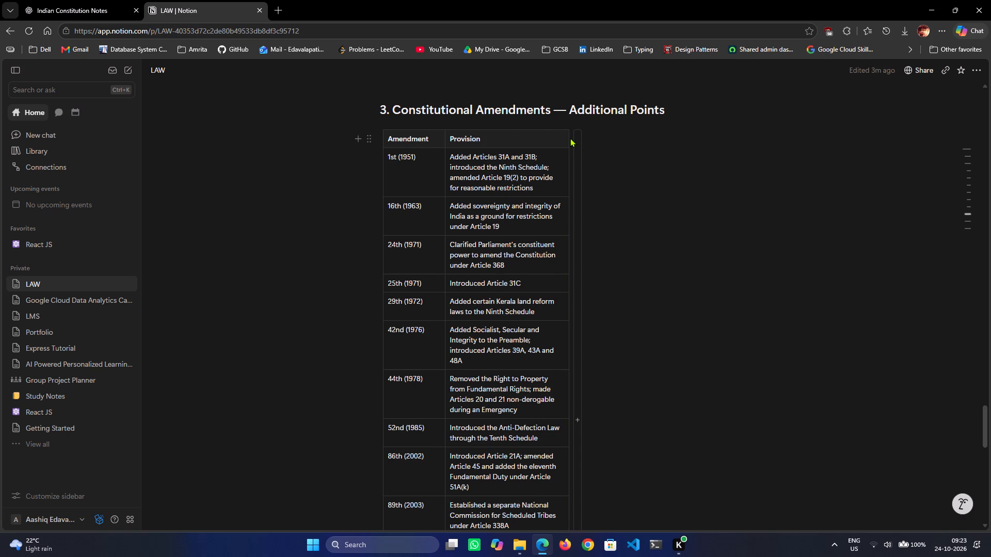
left_click_drag(568, 138, 574, 139)
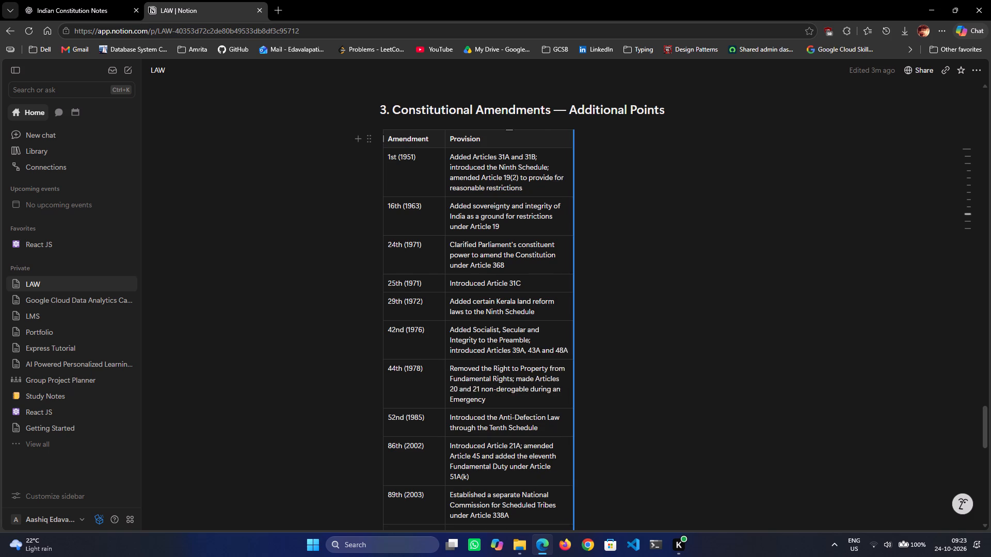
left_click_drag(574, 139, 628, 142)
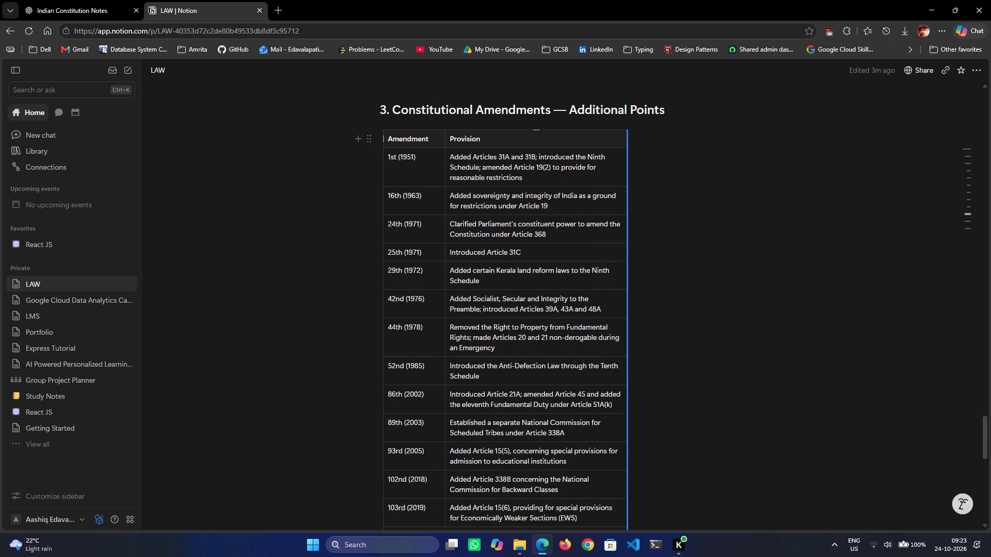
left_click_drag(628, 142, 650, 144)
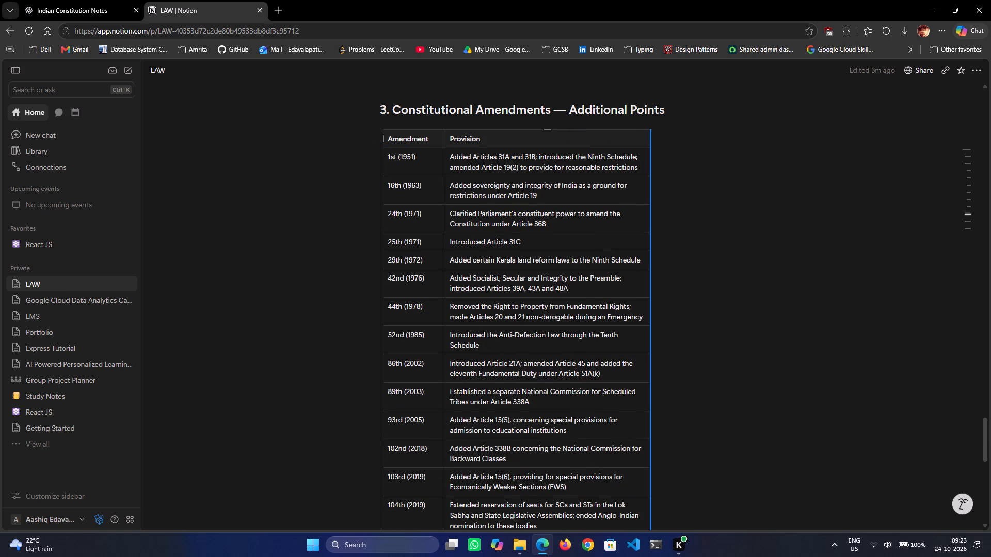
Fine-tune the width of the Provision column in the "Constitutional Amendments — Additional Points" table.
left_click_drag(650, 144, 649, 144)
left_click(723, 187)
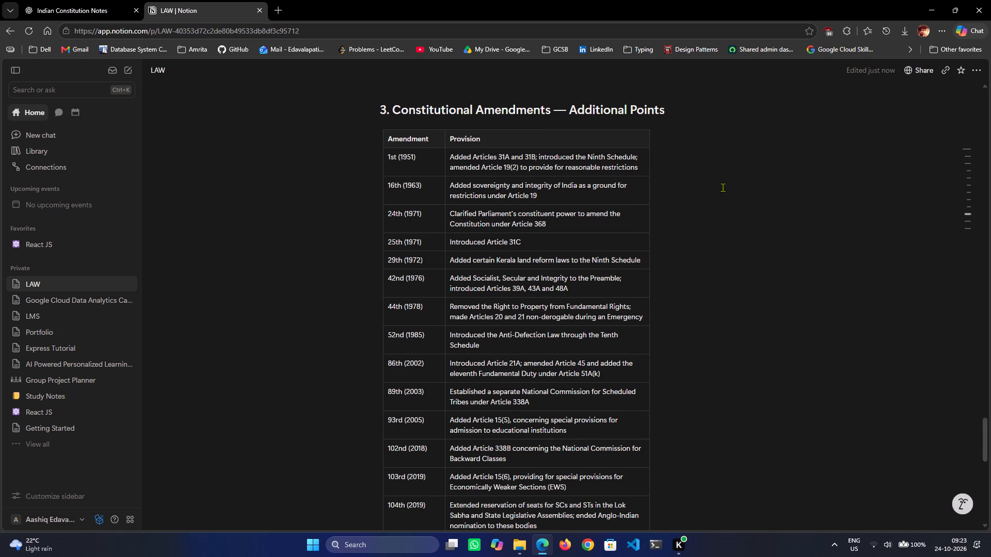
Read through the Constitutional Amendments table from the 1st (1951) to the 104th (2019) amendment.
scroll(723, 187, "down", 1)
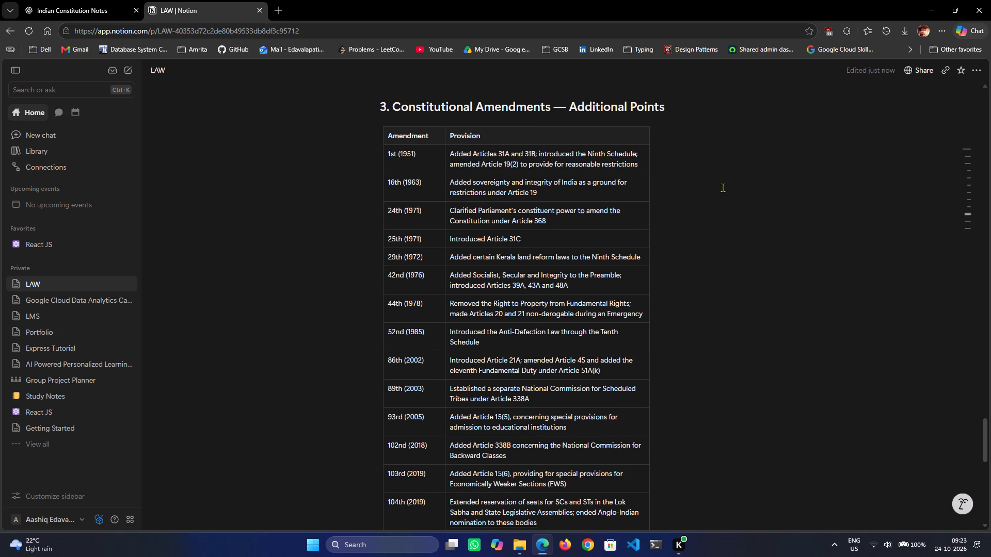
scroll(723, 187, "down", 2)
scroll(723, 187, "up", 3)
scroll(723, 187, "down", 1)
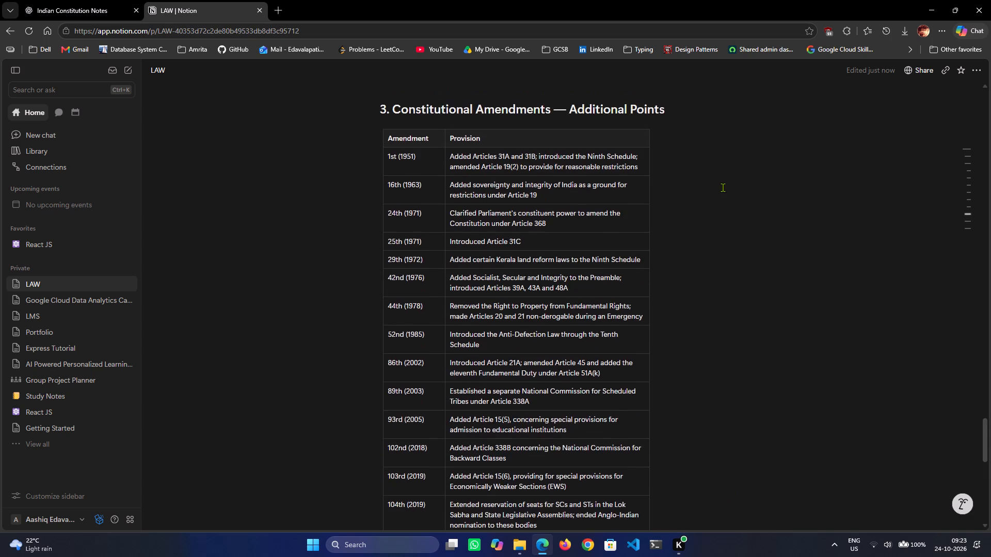
scroll(723, 187, "up", 1)
scroll(723, 187, "down", 1)
scroll(723, 187, "up", 1)
scroll(723, 187, "down", 1)
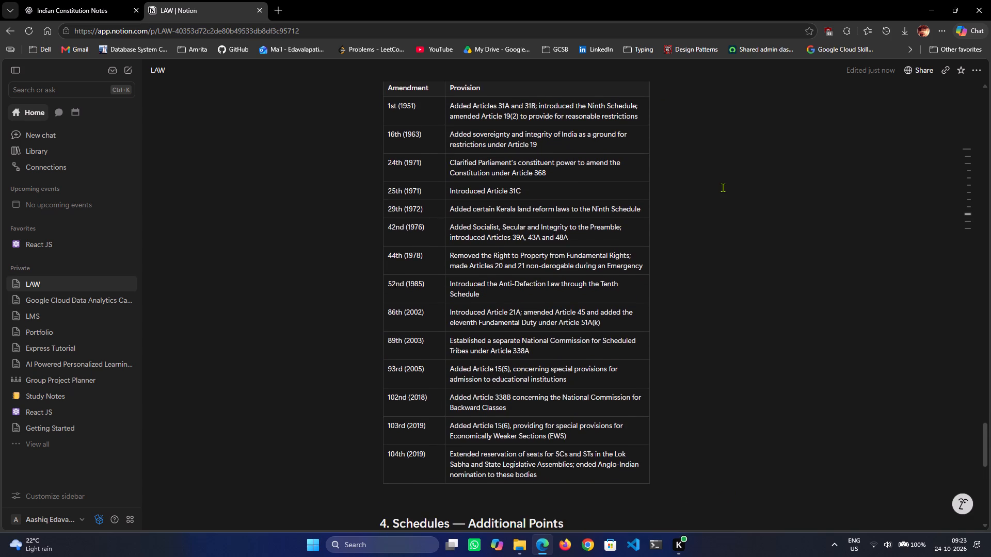
scroll(723, 187, "up", 1)
scroll(723, 187, "down", 1)
scroll(723, 187, "up", 1)
scroll(723, 187, "down", 1)
scroll(723, 187, "up", 1)
scroll(723, 187, "down", 1)
scroll(723, 187, "up", 1)
scroll(723, 187, "down", 1)
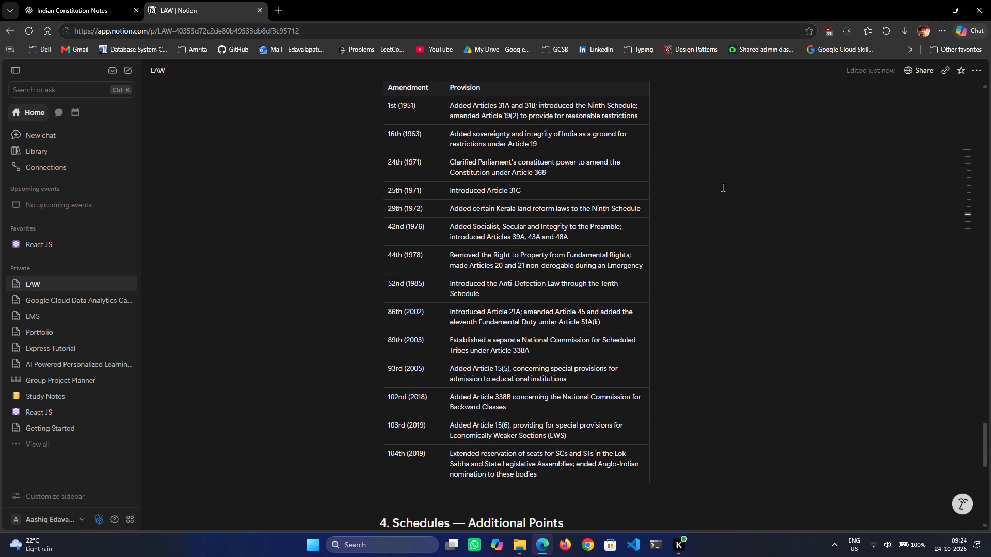
scroll(723, 187, "down", 1)
scroll(723, 187, "up", 2)
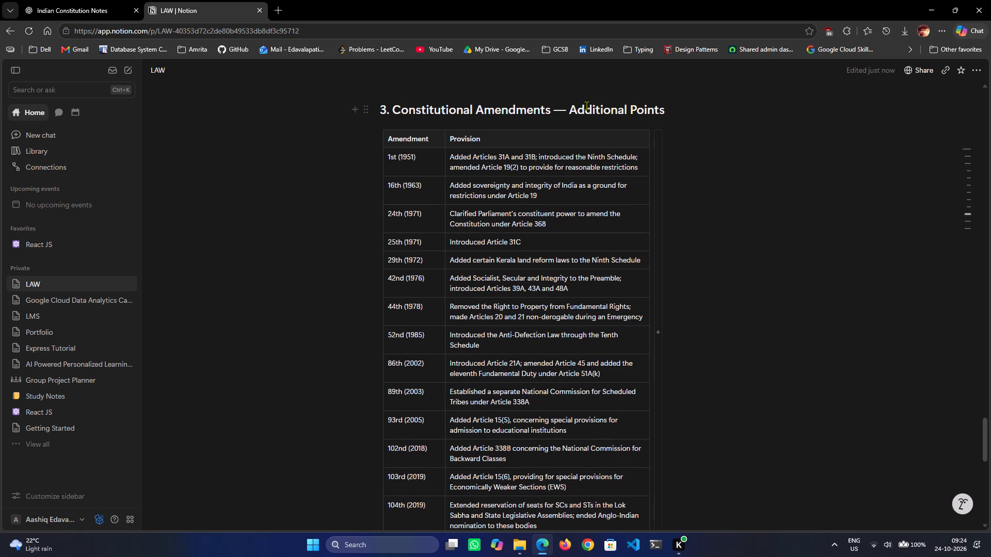
scroll(479, 142, "down", 10)
scroll(495, 179, "up", 2)
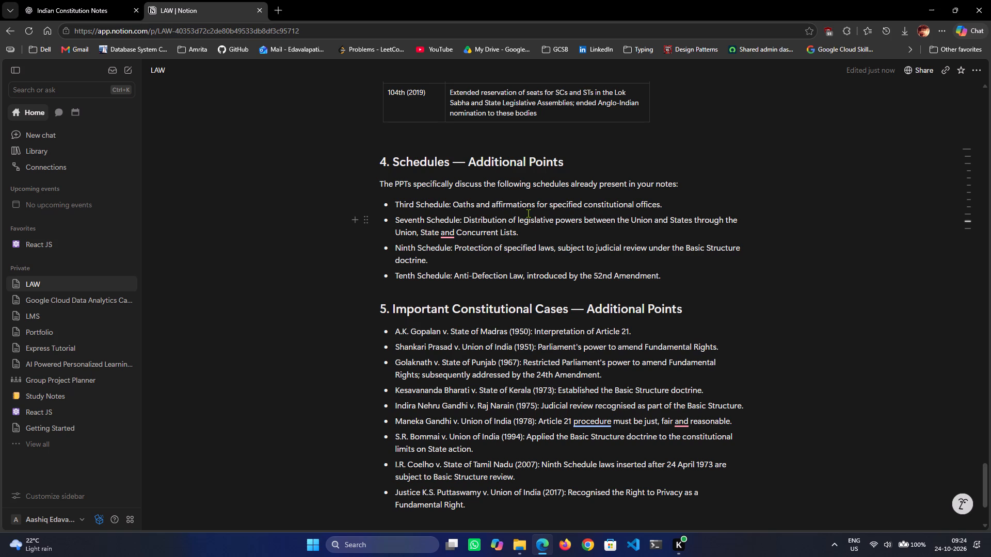
scroll(528, 213, "down", 8)
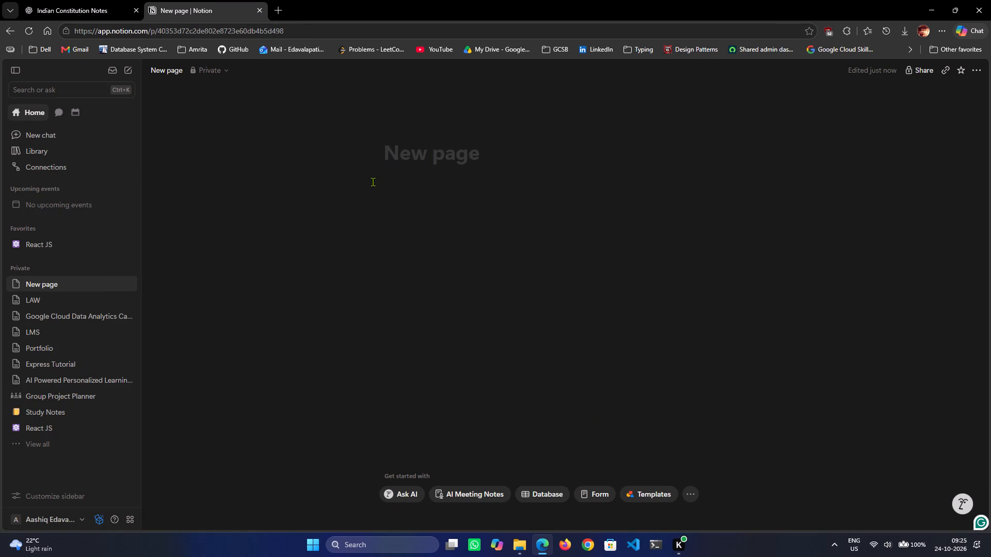
type("temp")
key("Return")
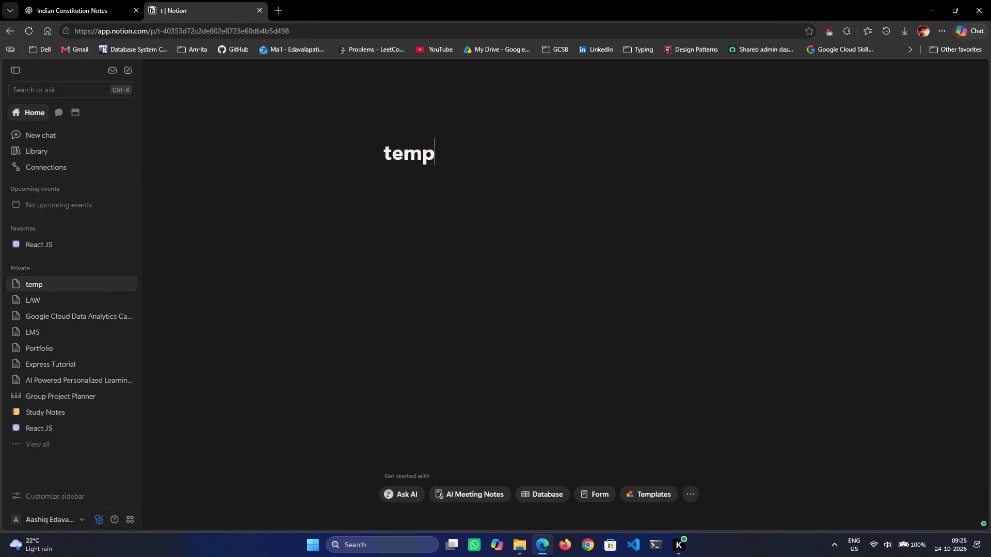
key("ctrl+v")
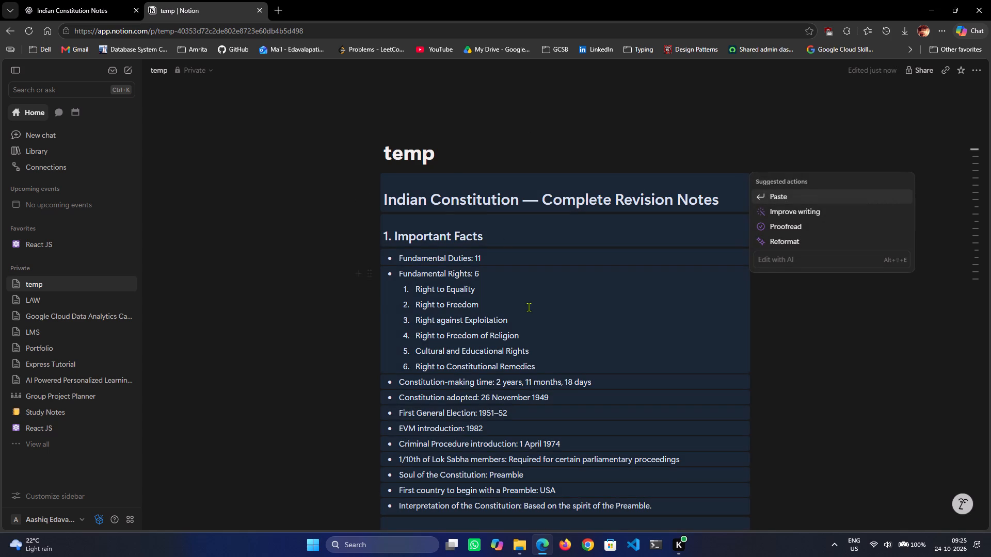
left_click(529, 307)
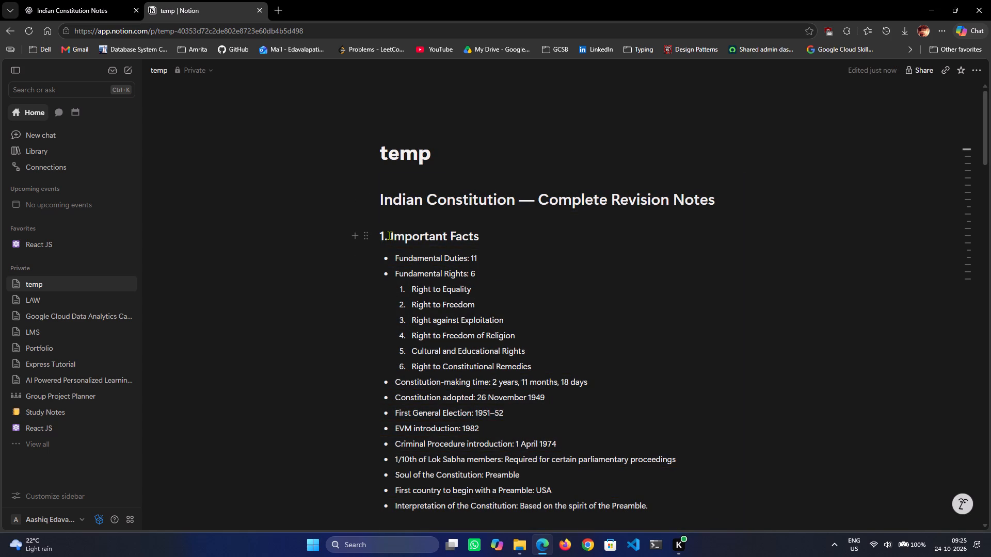
Copy the "Important Facts" and "Sources of the Constitution" sections, including the Feature and Source table, from the temp page.
left_click_drag(390, 235, 482, 271)
scroll(453, 266, "down", 4)
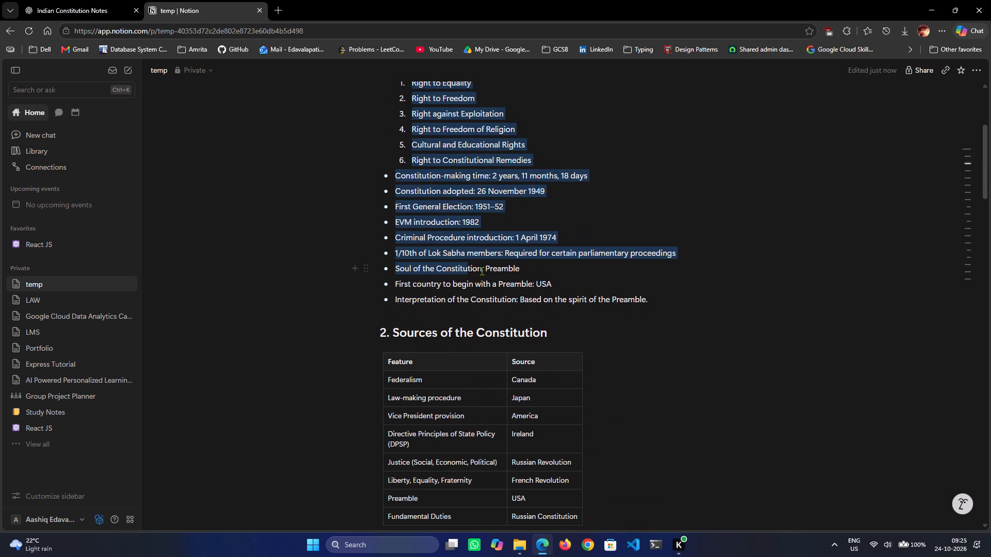
left_click_drag(482, 271, 651, 311)
scroll(651, 311, "down", 2)
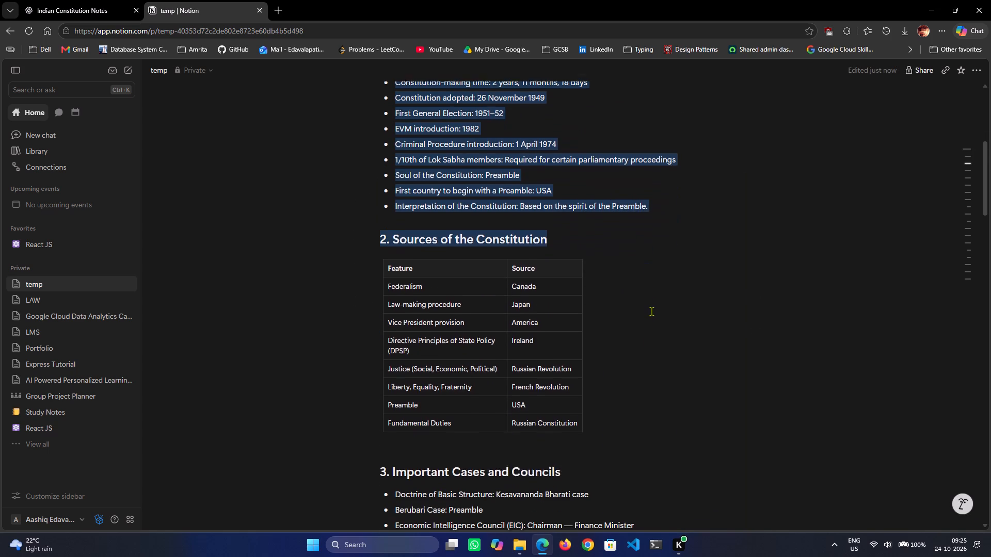
left_click_drag(651, 311, 539, 443)
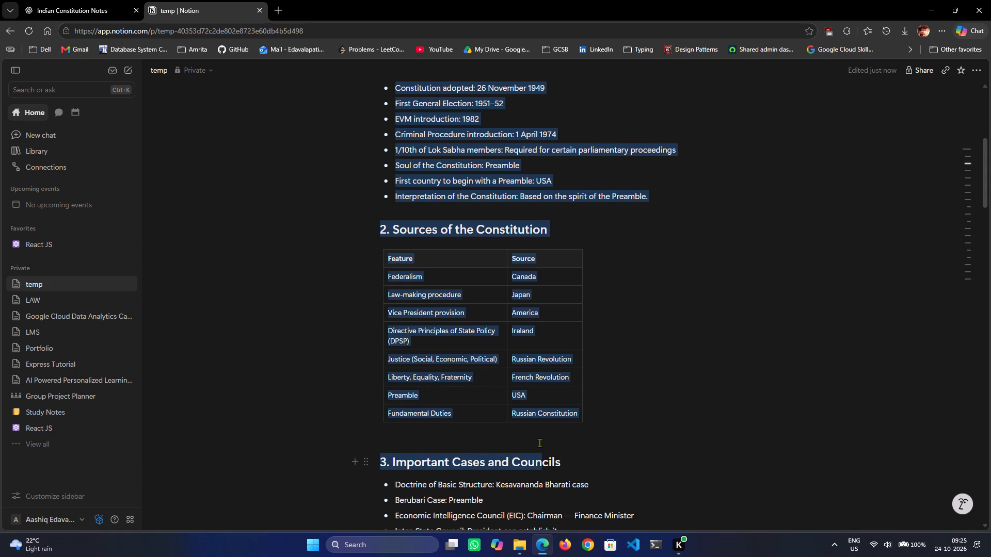
left_click_drag(539, 443, 594, 401)
scroll(570, 443, "down", 2)
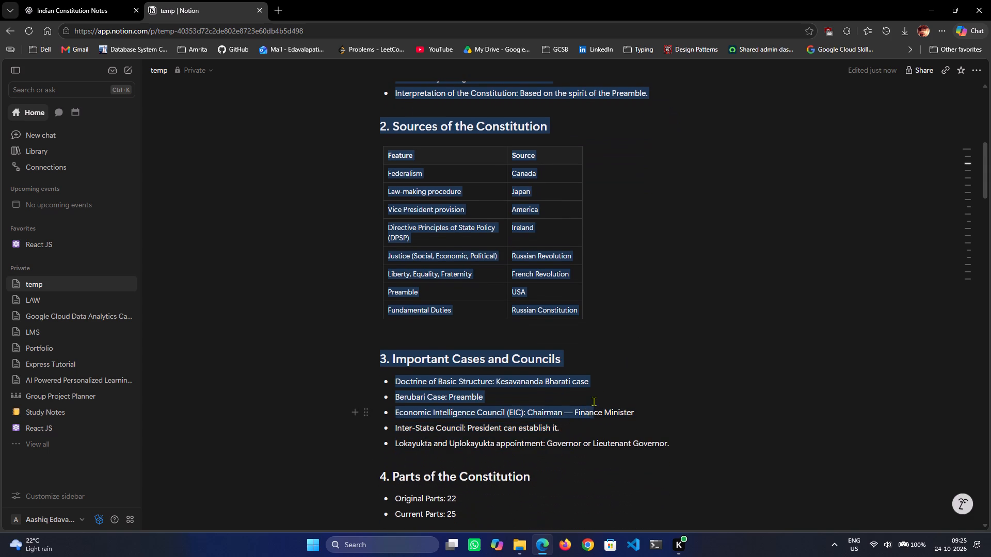
left_click_drag(594, 401, 604, 319)
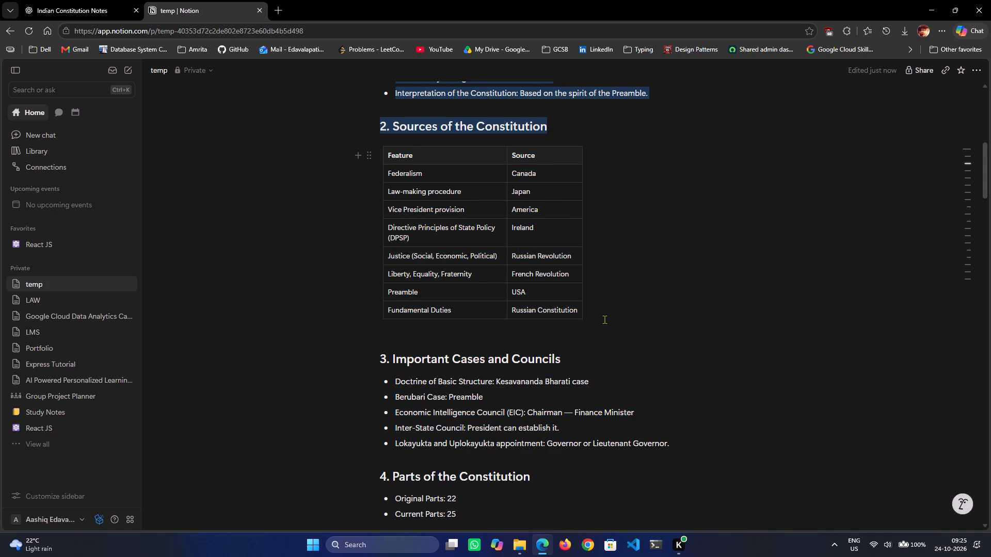
left_click_drag(604, 319, 393, 336)
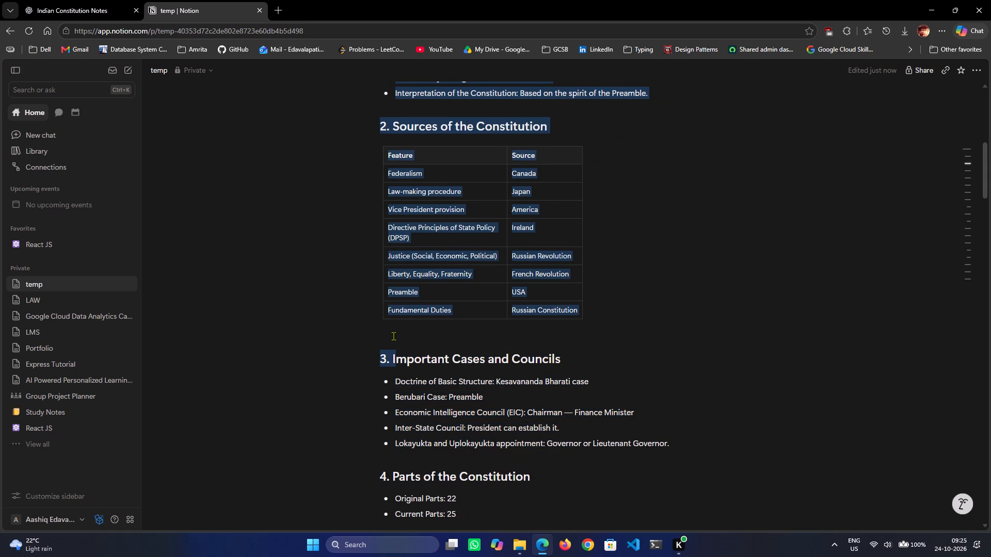
left_click_drag(393, 336, 376, 336)
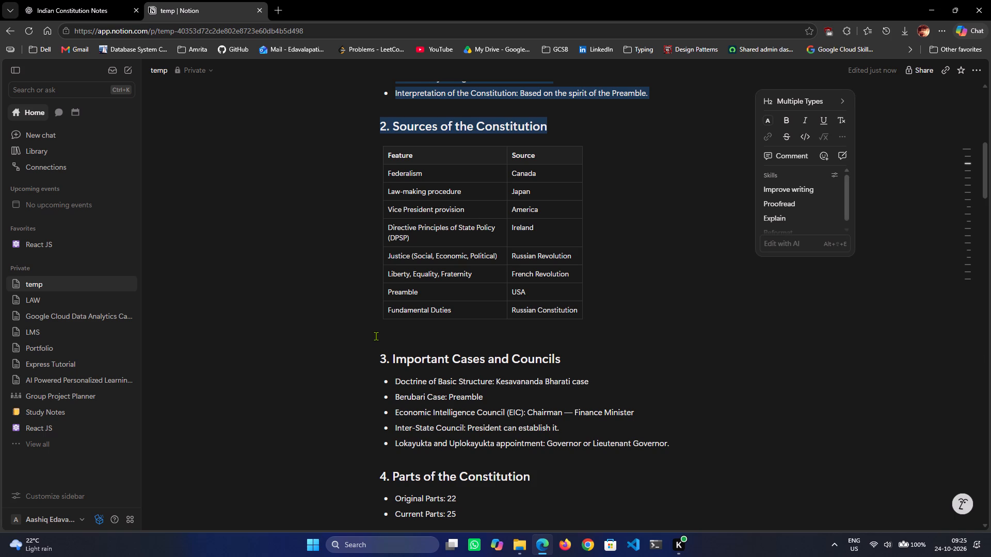
key("ctrl+c")
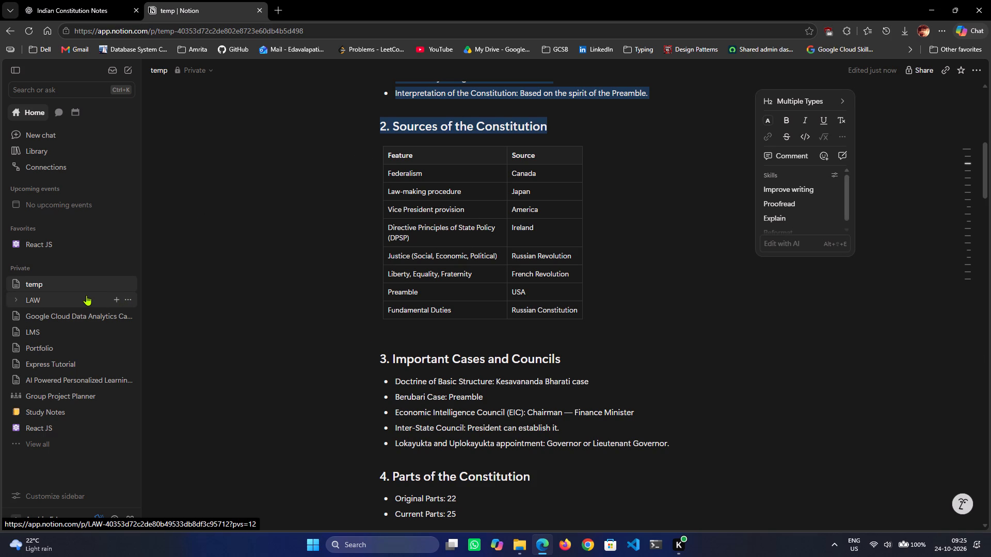
Open the LAW page in a new tab and paste the copied "Important Facts" and "Sources of the Constitution" content at its end.
left_click(86, 295, "ctrl")
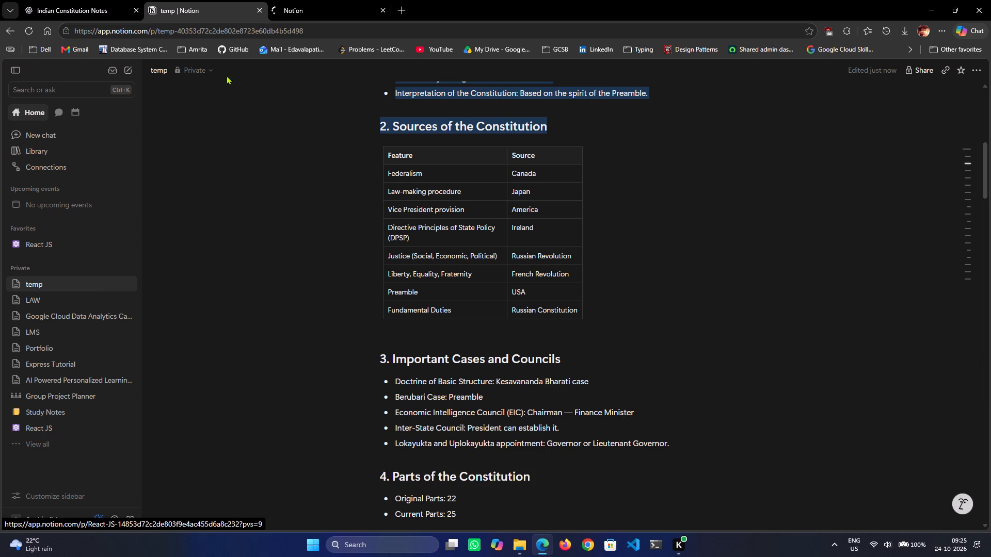
left_click(317, 0)
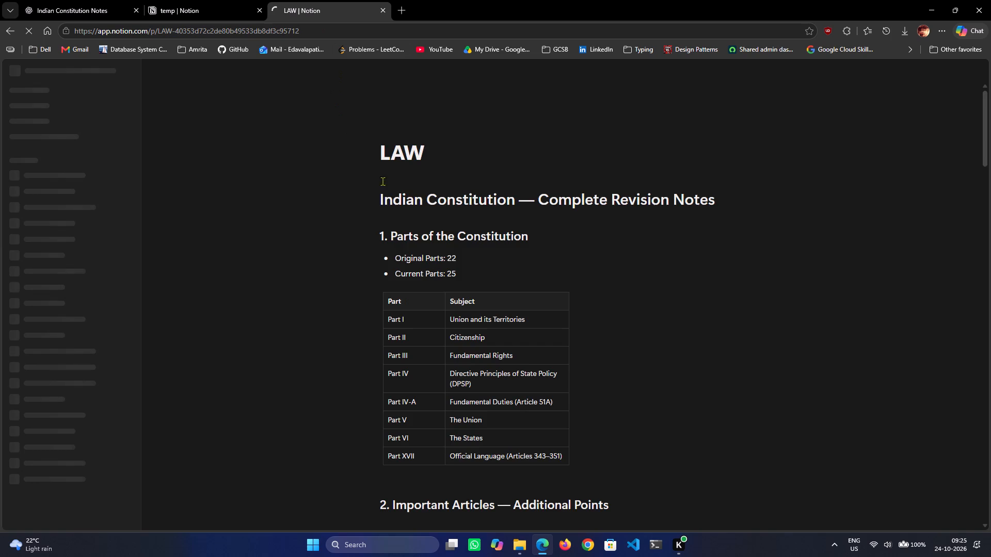
scroll(430, 208, "down", 20)
scroll(430, 208, "down", 20)
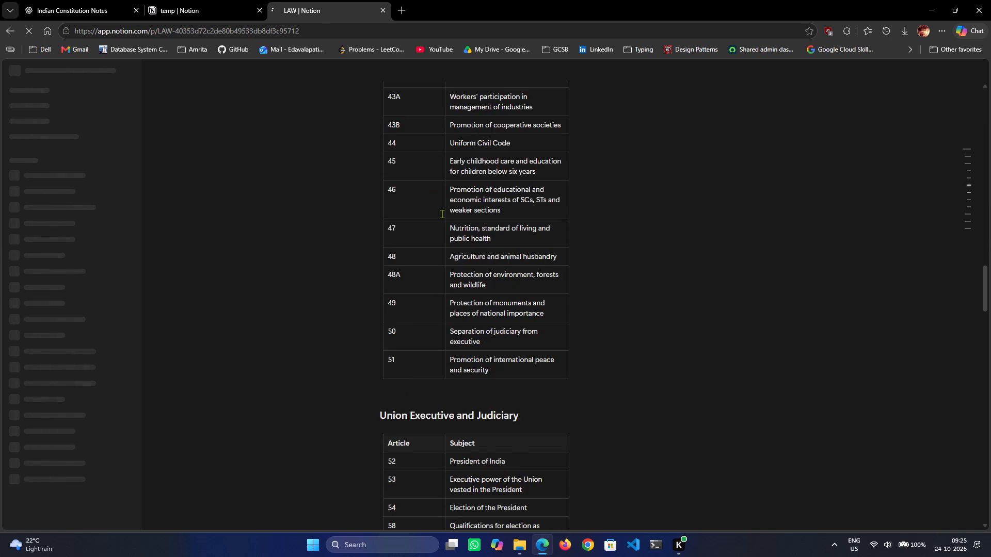
scroll(442, 214, "down", 20)
scroll(442, 214, "down", 16)
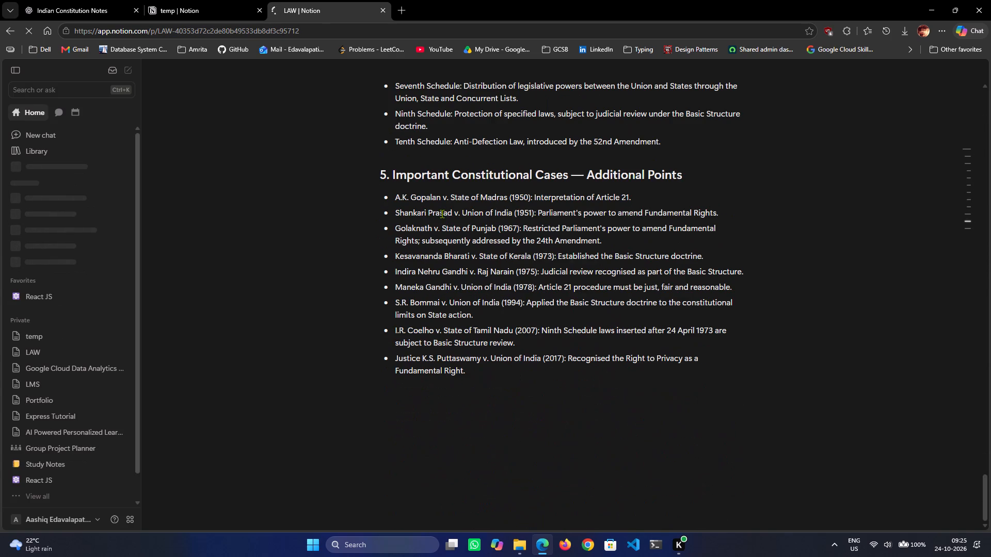
scroll(442, 214, "down", 3)
left_click(493, 406)
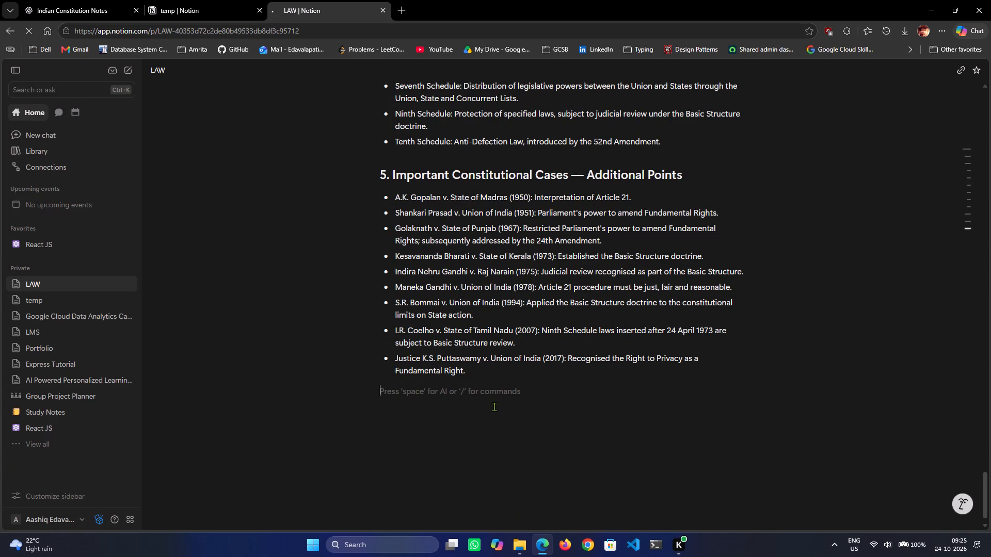
key("ctrl+v")
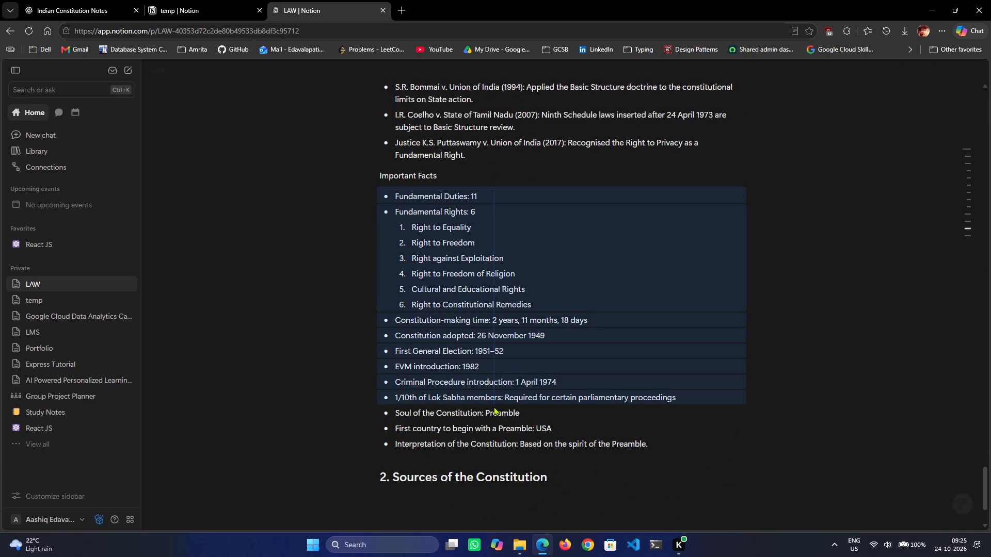
Turn the pasted "Important Facts" line on the LAW page into a level-2 heading.
scroll(494, 406, "up", 2)
left_click(381, 280)
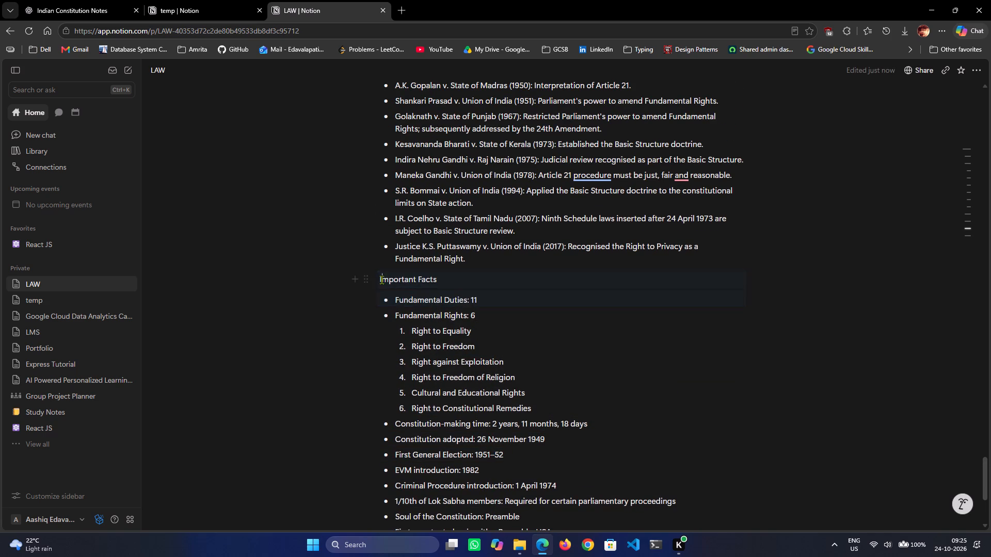
left_click(378, 277)
left_click(380, 277)
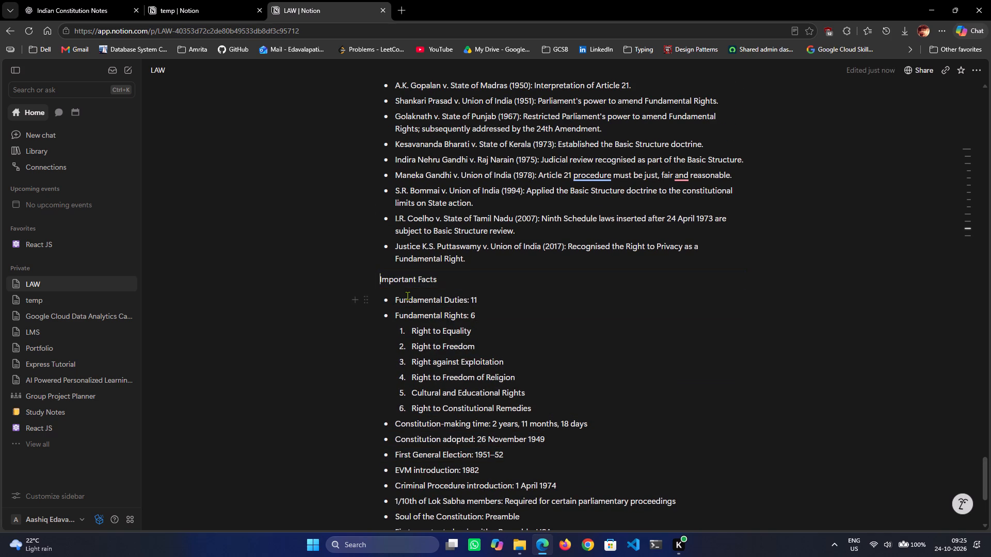
type("##")
key("space")
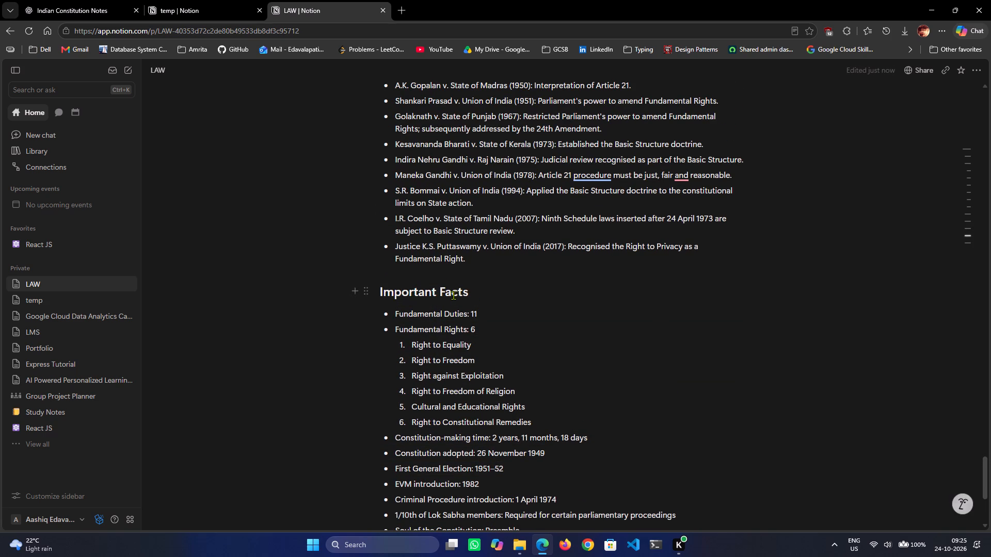
Remove the number "2." from the pasted "Sources of the Constitution" heading.
scroll(453, 295, "down", 6)
scroll(463, 346, "up", 2)
scroll(471, 388, "down", 1)
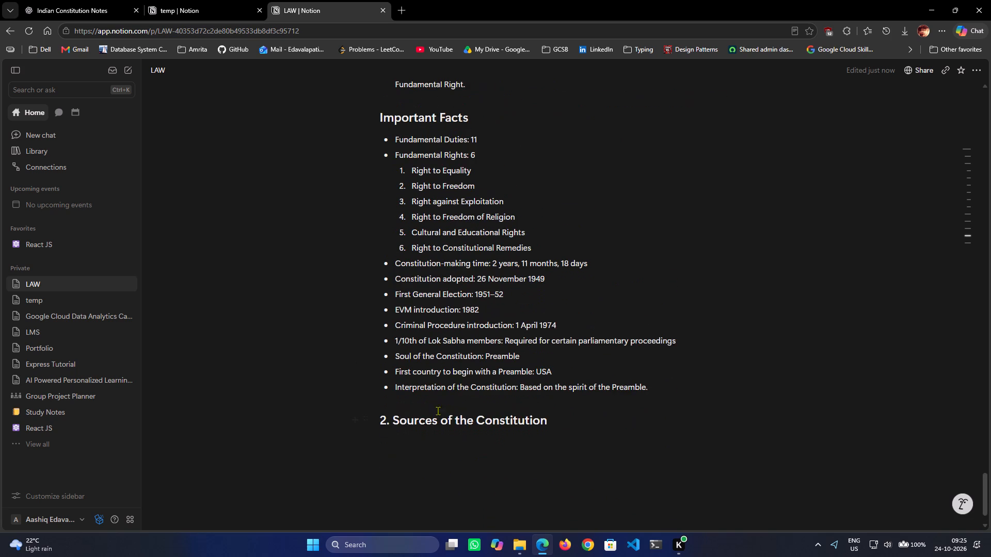
left_click(394, 419)
key("BackSpace")
key("BackSpace")
key("BackSpace")
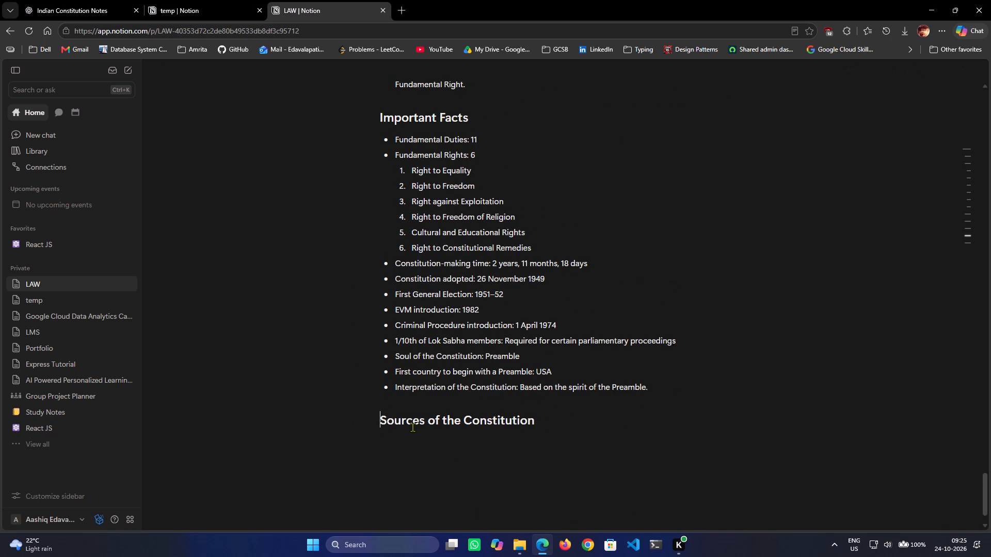
Copy the Feature and Source table from the temp page and paste it as a synced block under "Sources of the Constitution" on the LAW page.
key("Down")
key("Down")
key("Return")
key("ctrl+shift+Tab")
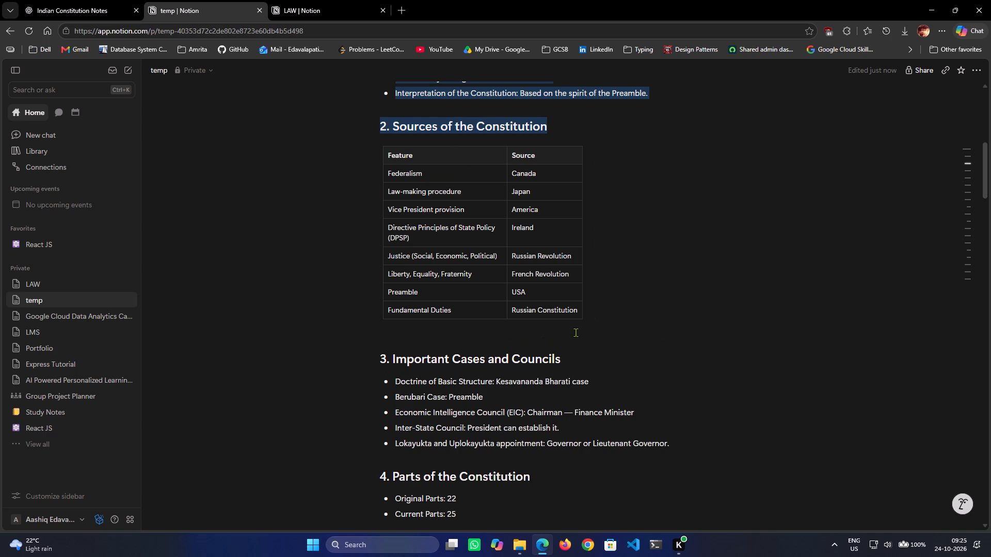
left_click(576, 332)
left_click_drag(585, 332, 371, 181)
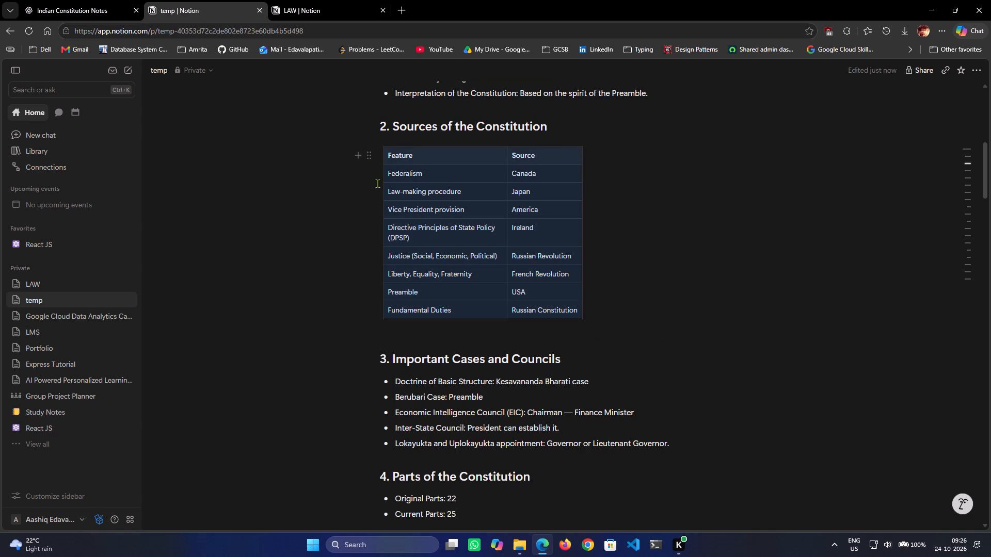
key("ctrl+c")
key("ctrl+Tab")
key("ctrl+v")
scroll(522, 316, "down", 3)
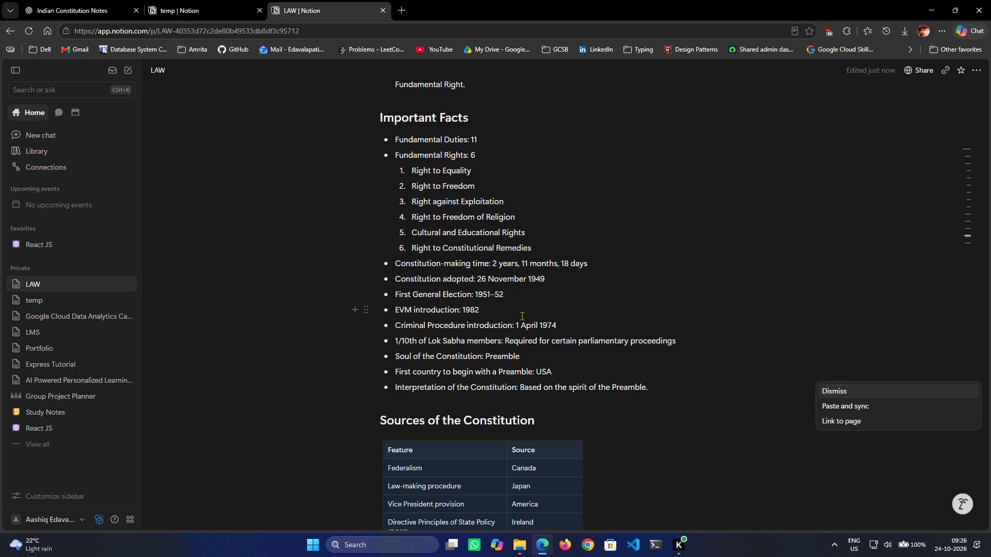
scroll(522, 316, "down", 2)
scroll(566, 418, "down", 2)
left_click(851, 401)
scroll(700, 411, "down", 5)
left_click(561, 413)
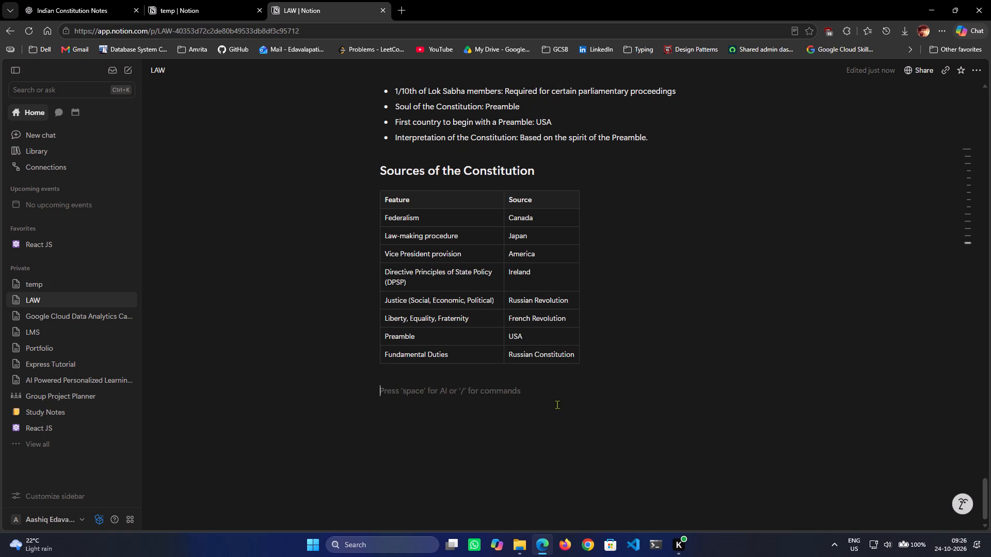
Read through the "Important Cases and Councils", "Parts of the Constitution" and "Schedules of the Constitution" sections on the temp page.
key("ctrl+shift+Tab")
scroll(539, 376, "down", 3)
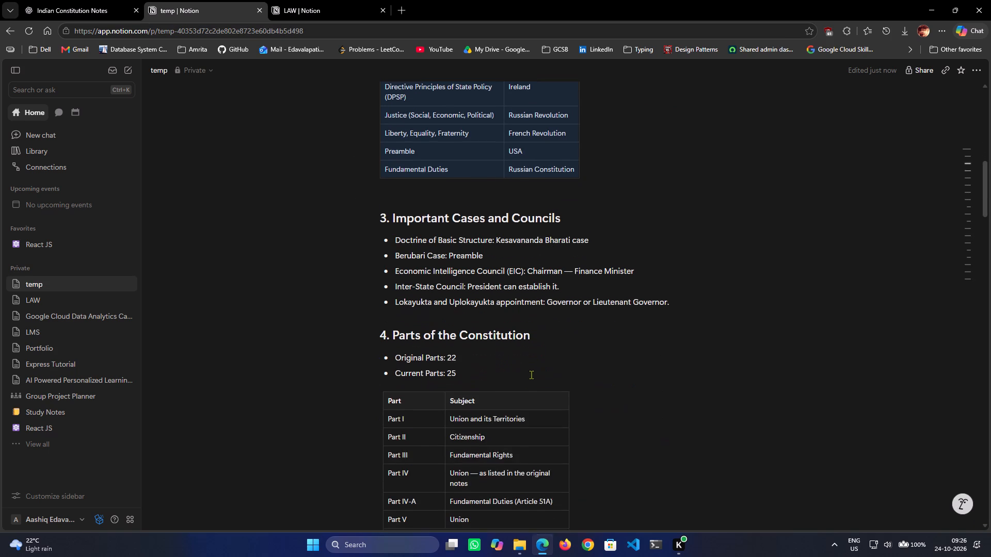
scroll(680, 299, "down", 5)
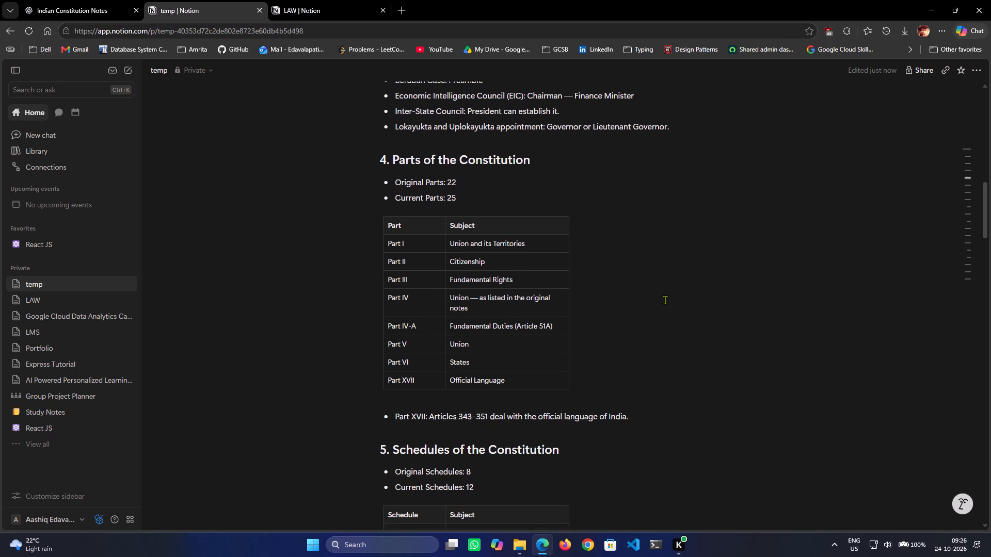
scroll(665, 300, "down", 1)
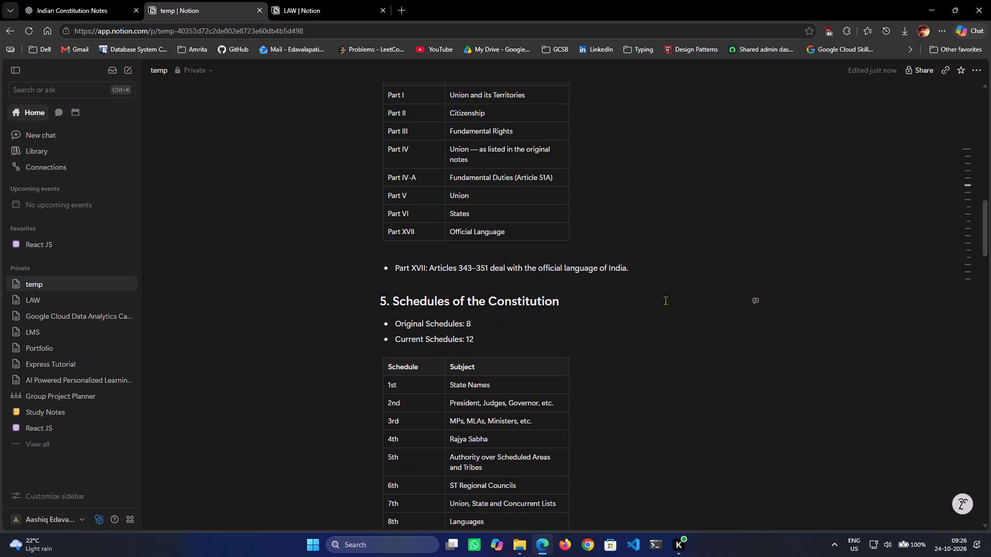
scroll(592, 291, "up", 1)
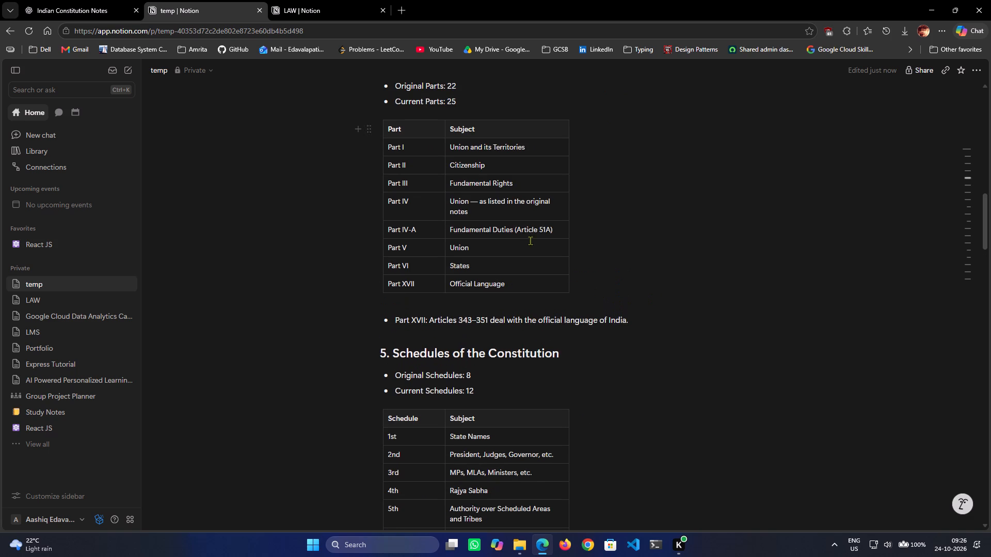
Look back through the LAW page up to "Parts of the Constitution" and the articles tables to compare them with the temp notes.
left_click(264, 0)
left_click(278, 0)
scroll(309, 241, "up", 13)
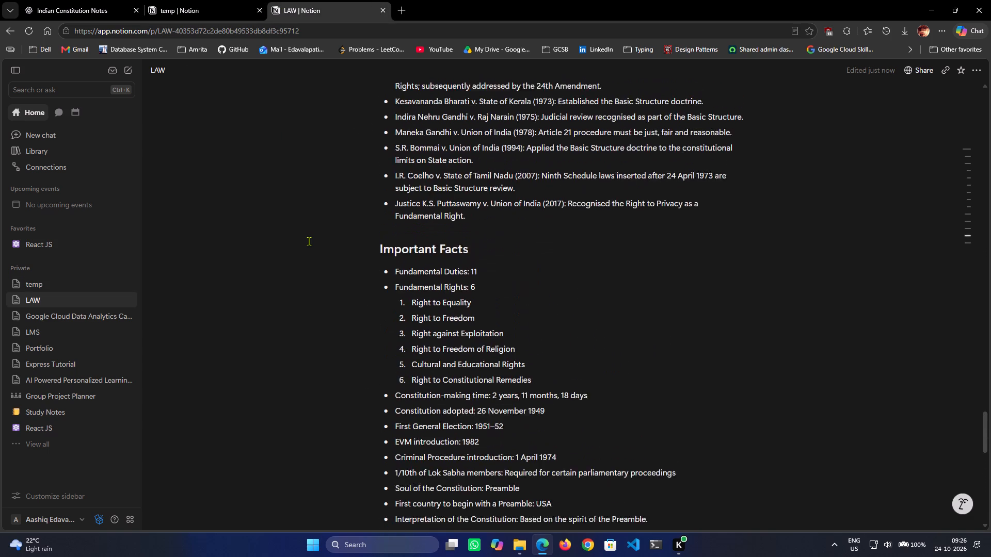
scroll(309, 241, "up", 18)
scroll(309, 241, "up", 10)
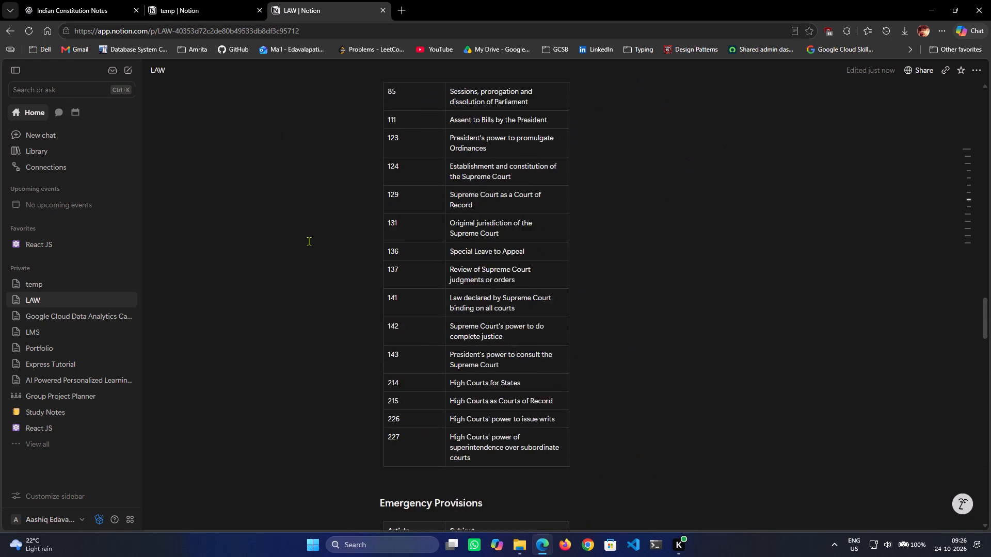
scroll(309, 241, "up", 6)
scroll(309, 241, "up", 20)
scroll(309, 241, "up", 2)
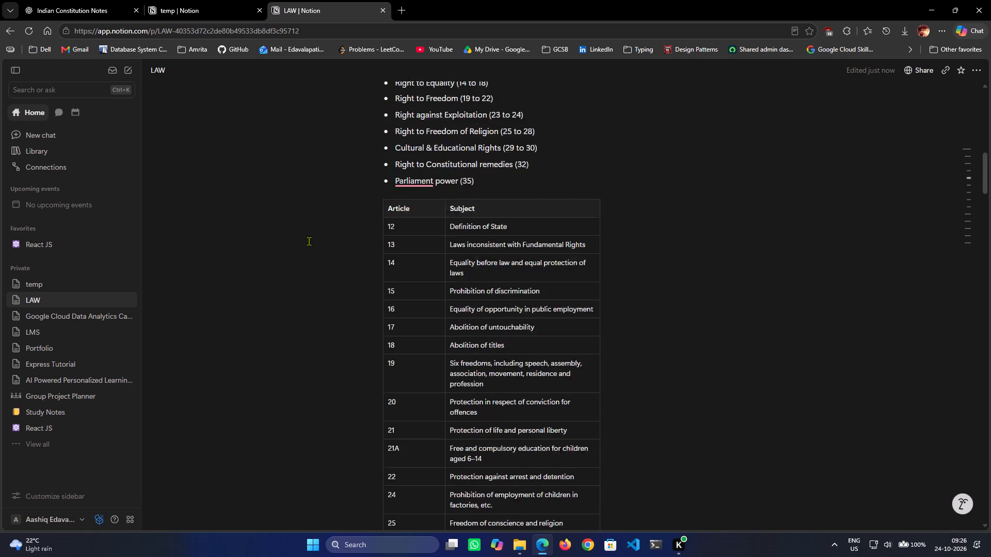
scroll(309, 241, "up", 10)
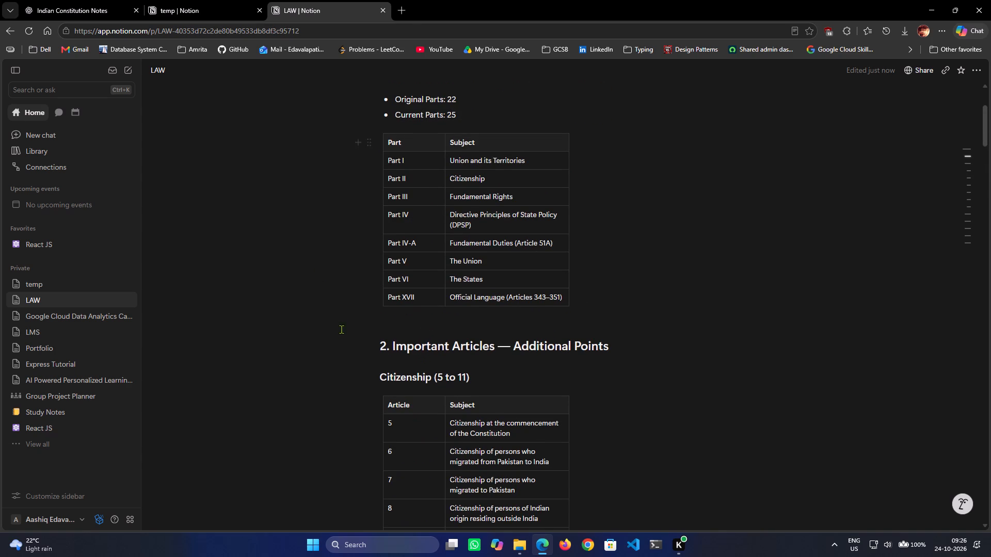
scroll(373, 320, "up", 6)
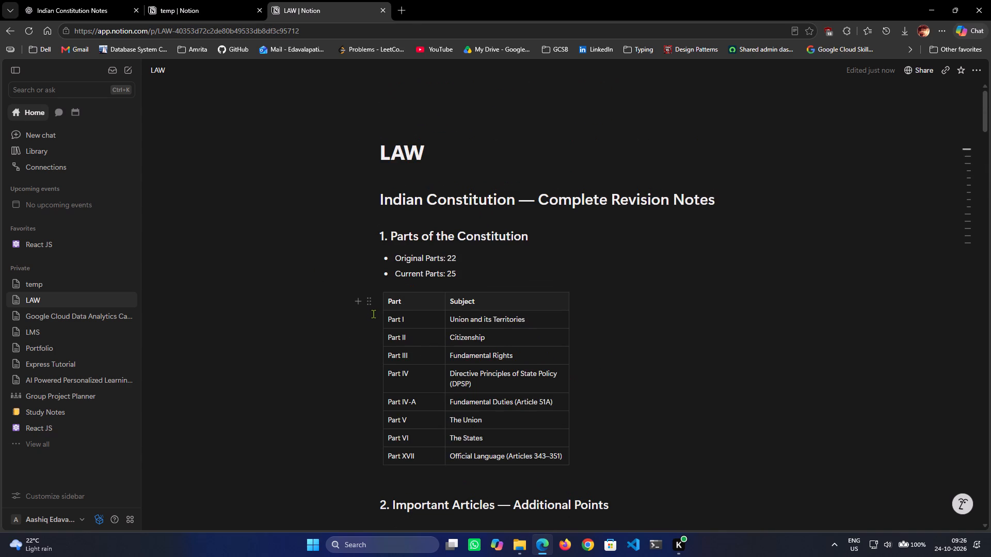
scroll(374, 312, "down", 20)
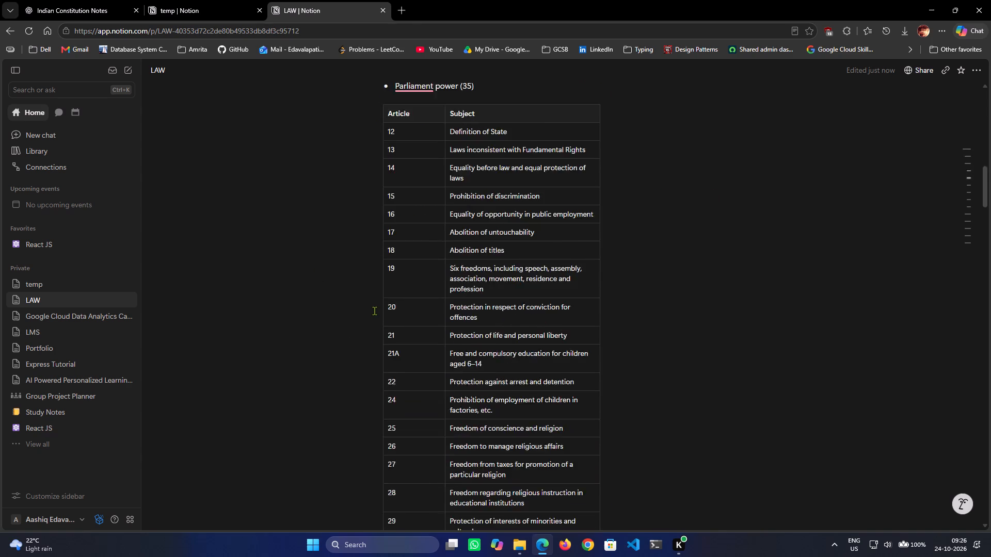
scroll(374, 310, "down", 11)
Copy the whole "Schedules of the Constitution" section from the temp page, from its heading through the 10th Schedule note.
left_click(222, 0)
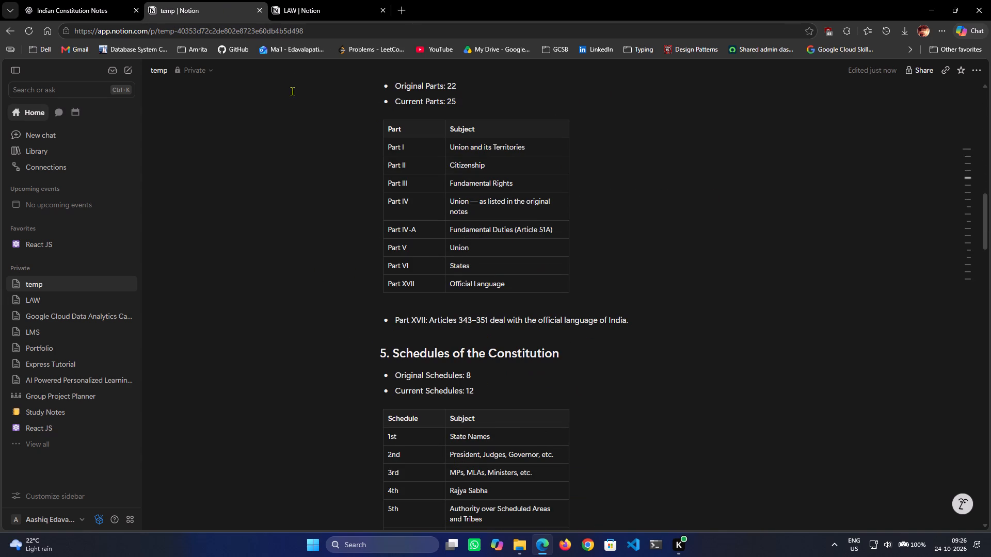
scroll(506, 235, "down", 3)
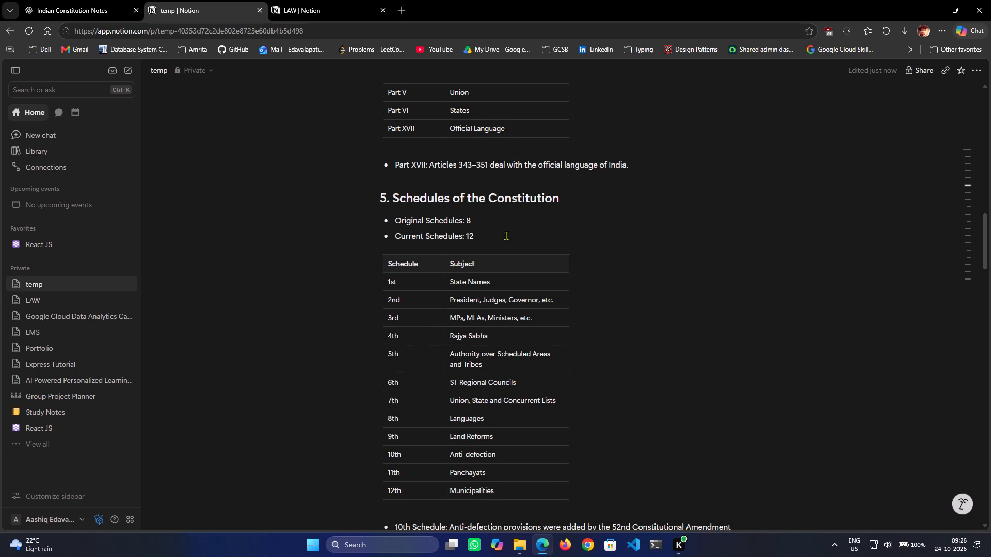
scroll(506, 235, "down", 1)
left_click_drag(604, 457, 549, 390)
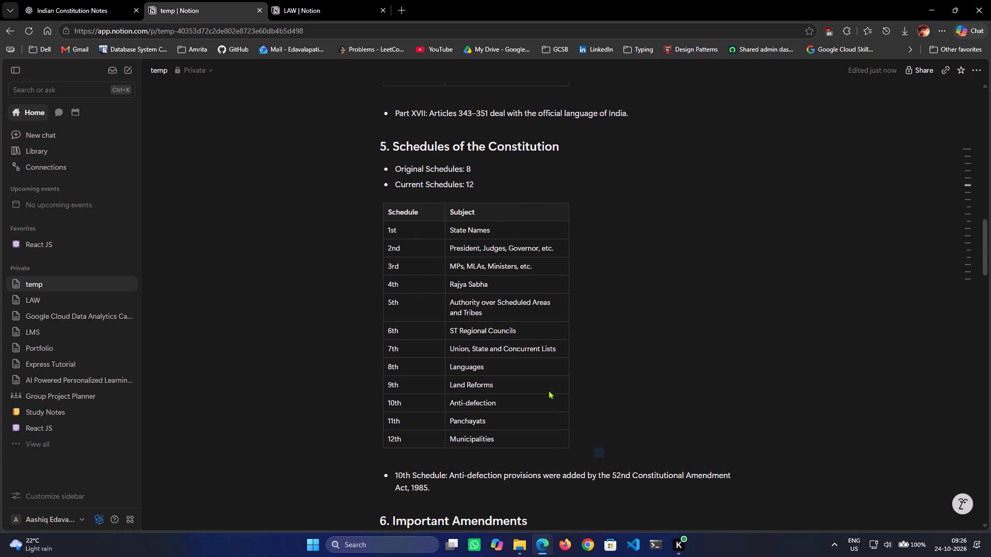
left_click_drag(549, 390, 407, 179)
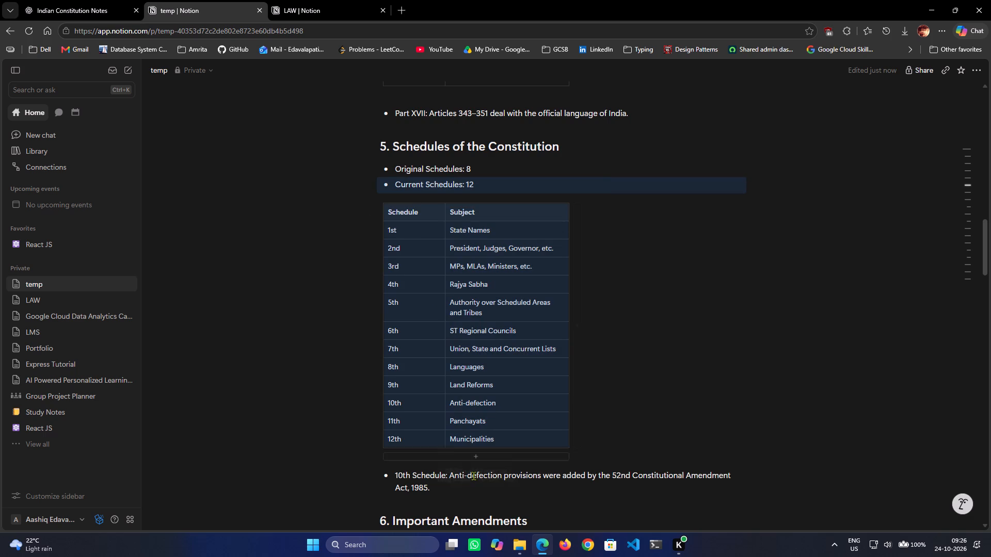
left_click_drag(477, 495, 498, 485)
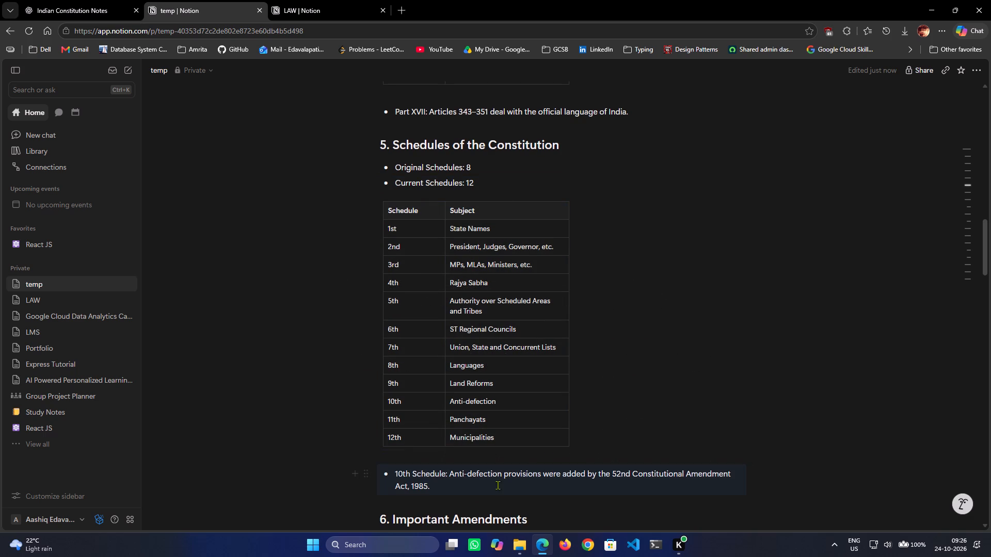
left_click(484, 489)
left_click_drag(484, 489, 368, 151)
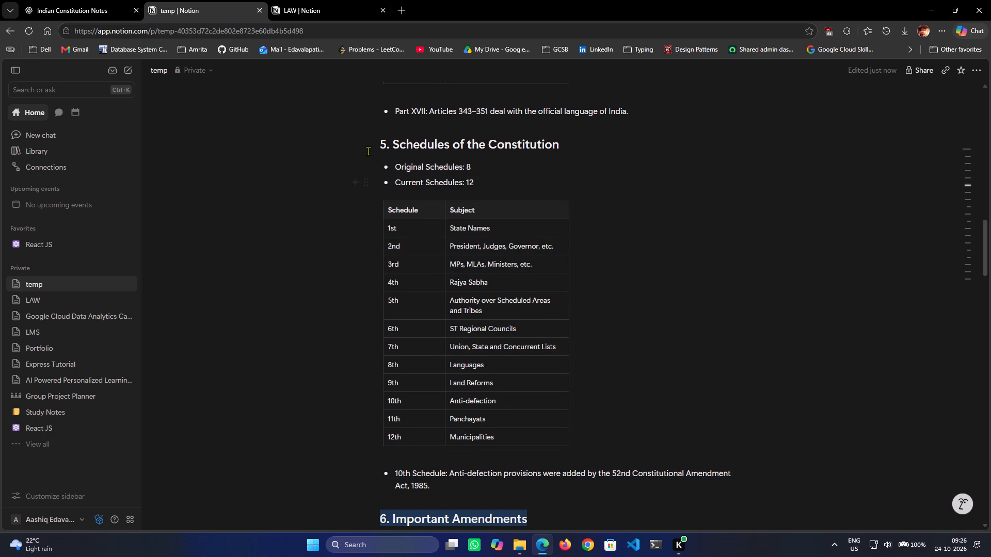
left_click_drag(368, 151, 367, 145)
left_click(780, 488)
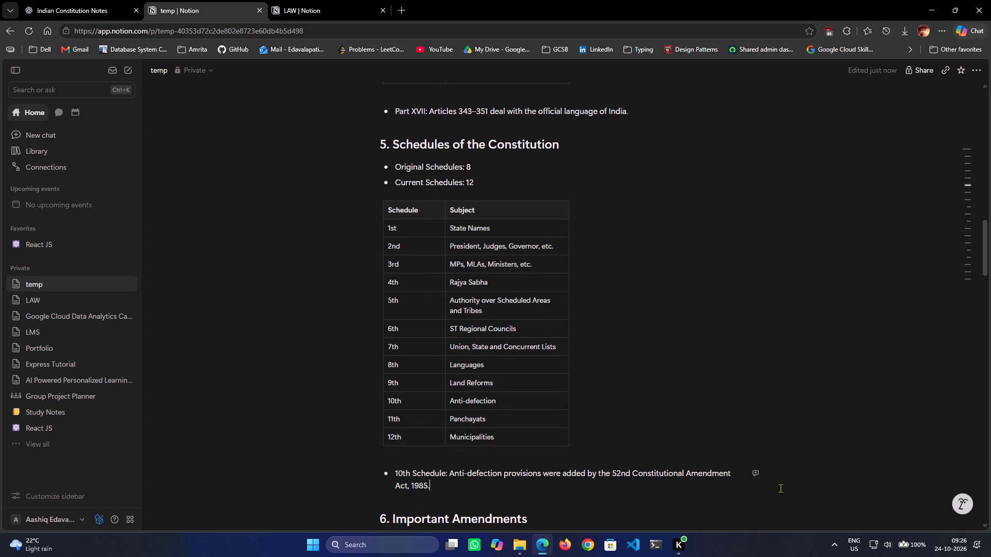
left_click_drag(779, 487, 391, 144)
key("ctrl+c")
Paste the copied Schedules section at the end of the LAW page, below the "Sources of the Constitution" table.
left_click(301, 0)
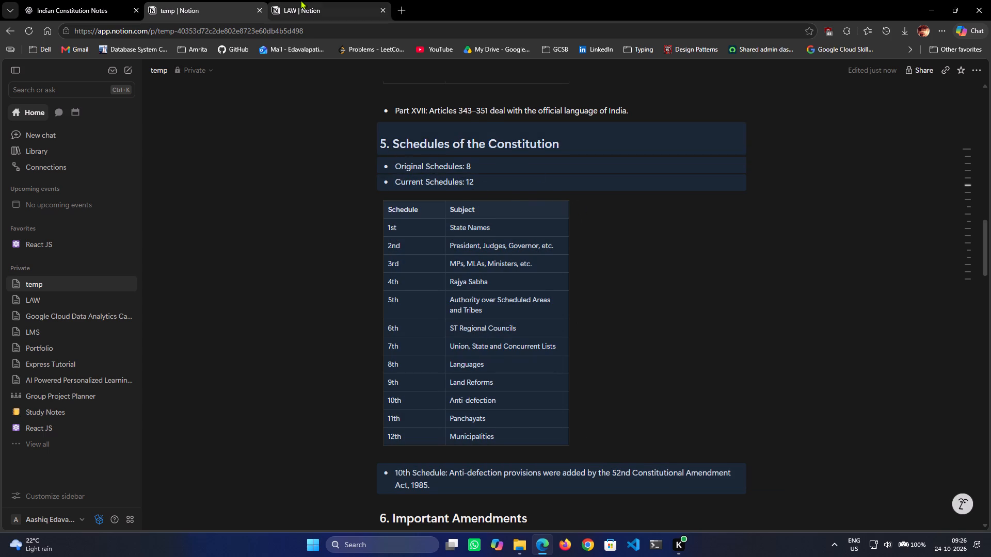
scroll(454, 259, "down", 20)
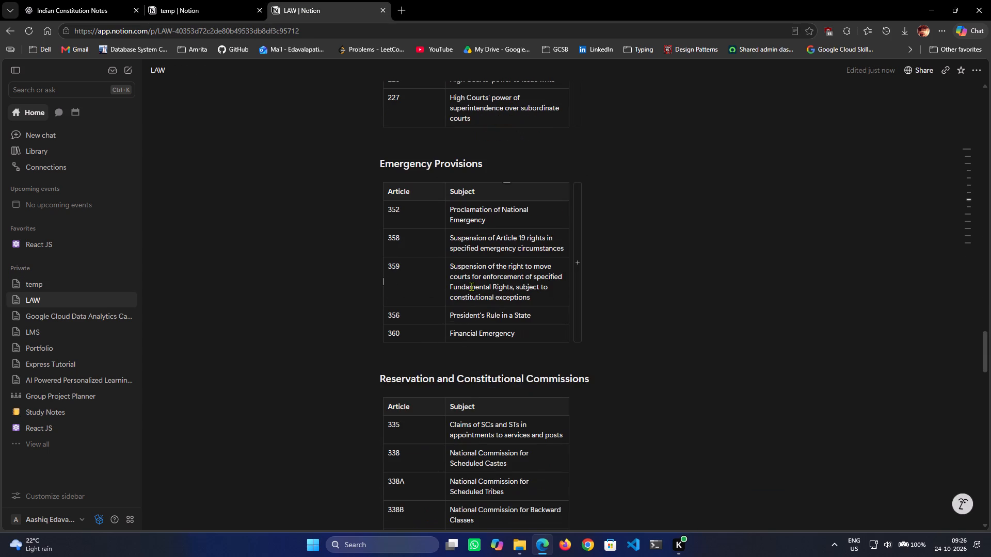
scroll(471, 286, "down", 5)
scroll(471, 286, "down", 18)
scroll(471, 286, "down", 5)
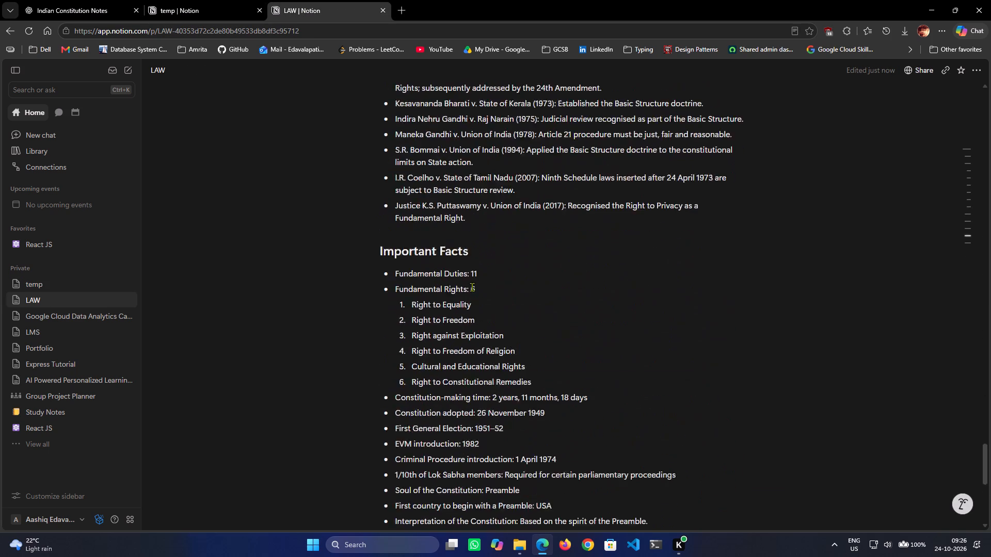
scroll(472, 287, "down", 7)
key("ctrl+v")
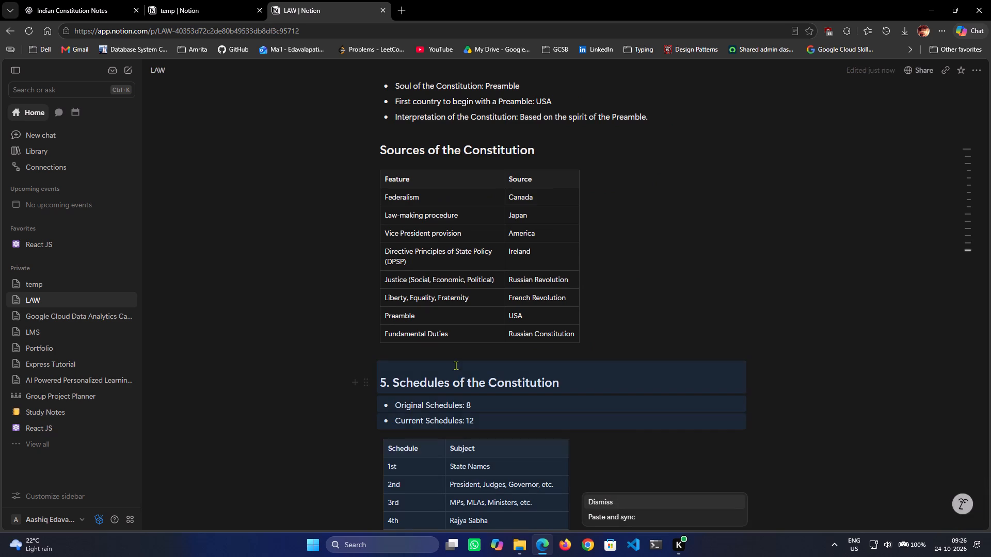
Remove the number "5." from the pasted "Schedules of the Constitution" heading.
left_click(396, 379)
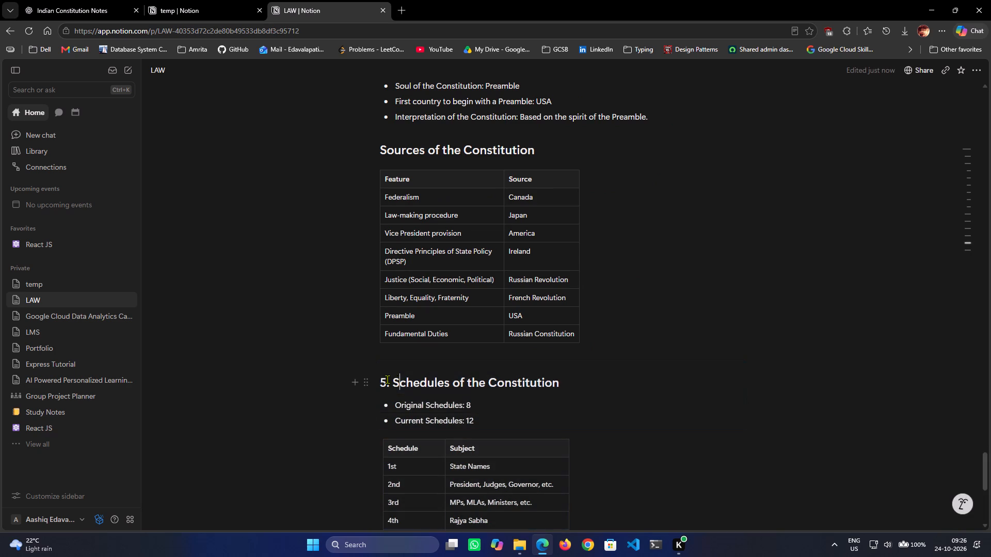
left_click(391, 380)
key("BackSpace")
key("BackSpace")
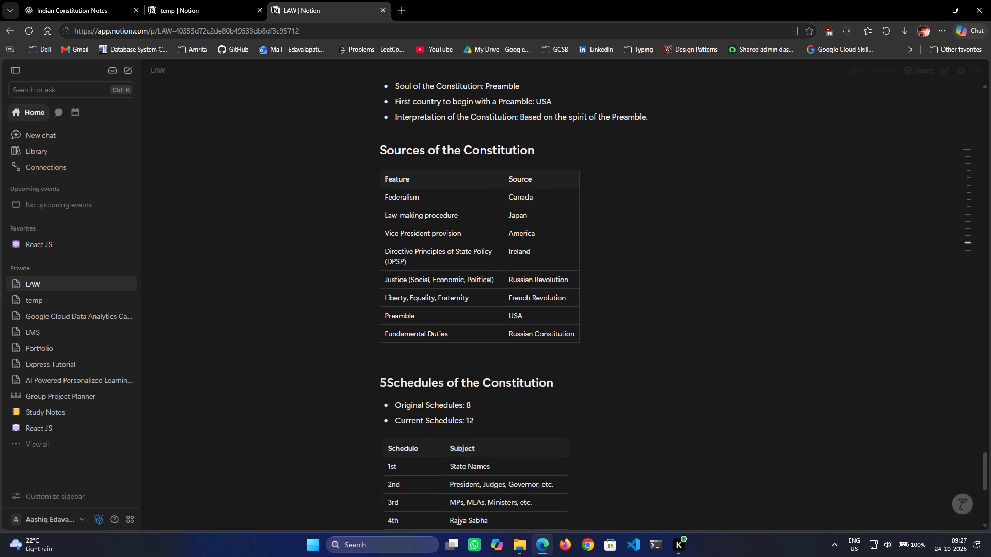
key("BackSpace")
scroll(393, 359, "down", 5)
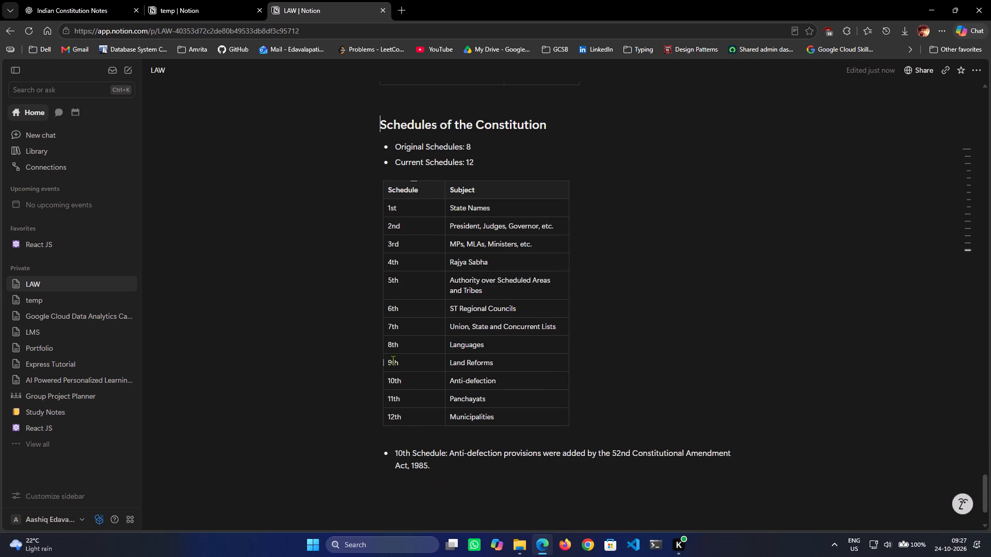
Compare the "Important Amendments" table on the temp page with the "Constitutional Amendments — Additional Points" table on the LAW page.
left_click(178, 0)
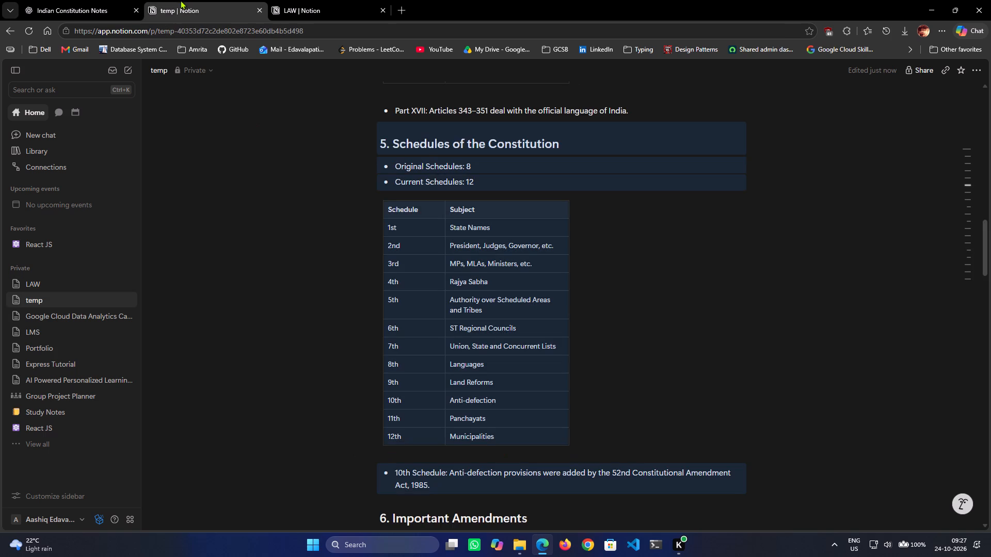
scroll(499, 232, "down", 6)
left_click(704, 308)
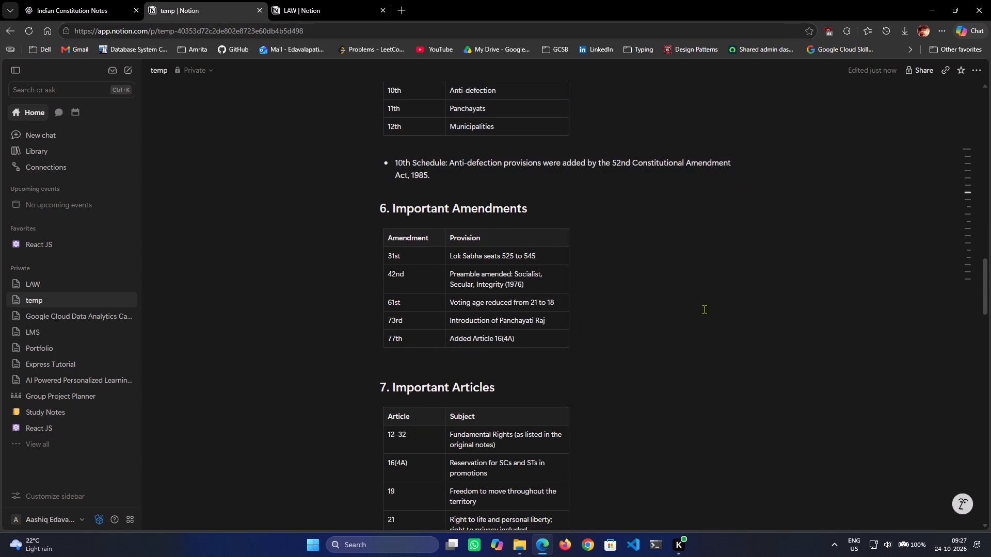
left_click(355, 0)
scroll(415, 191, "up", 6)
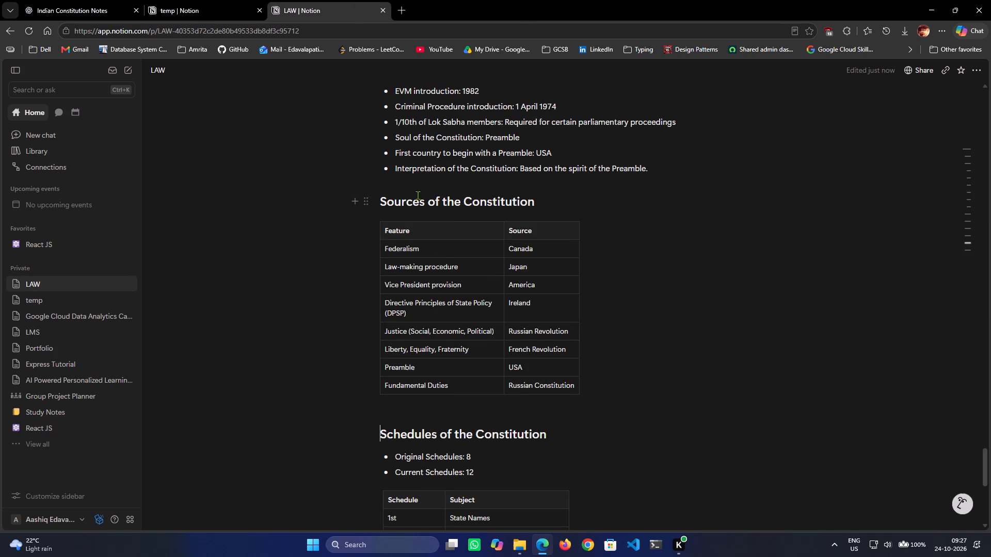
scroll(575, 193, "up", 11)
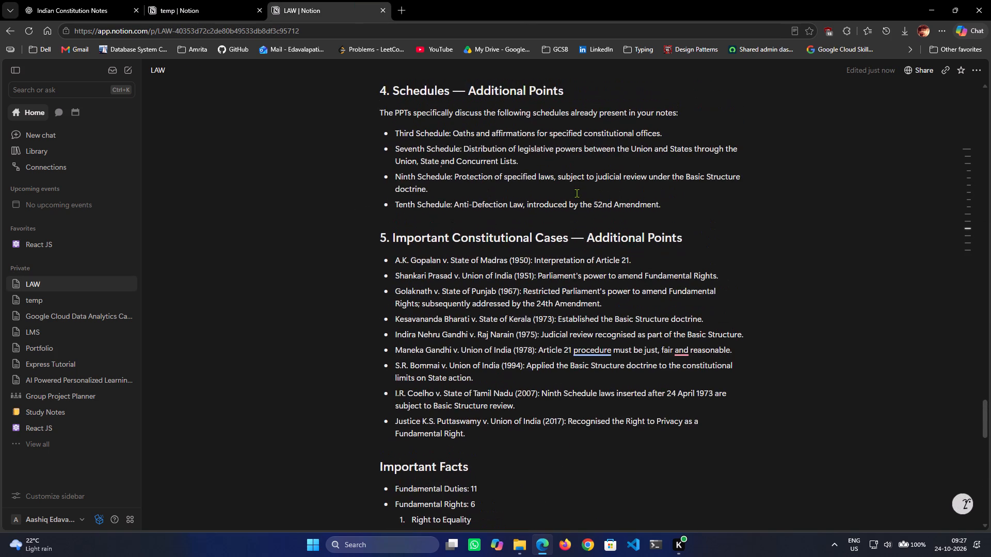
scroll(577, 193, "up", 9)
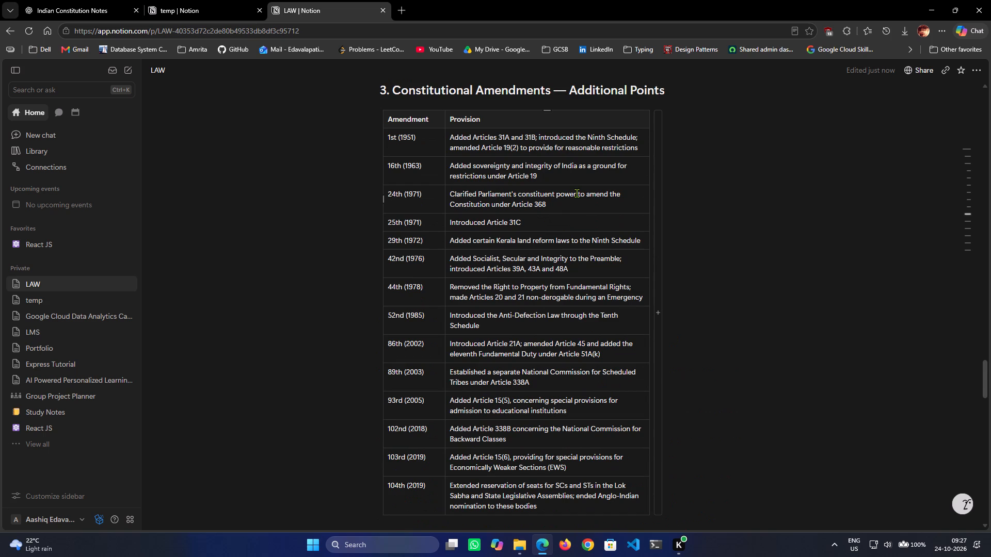
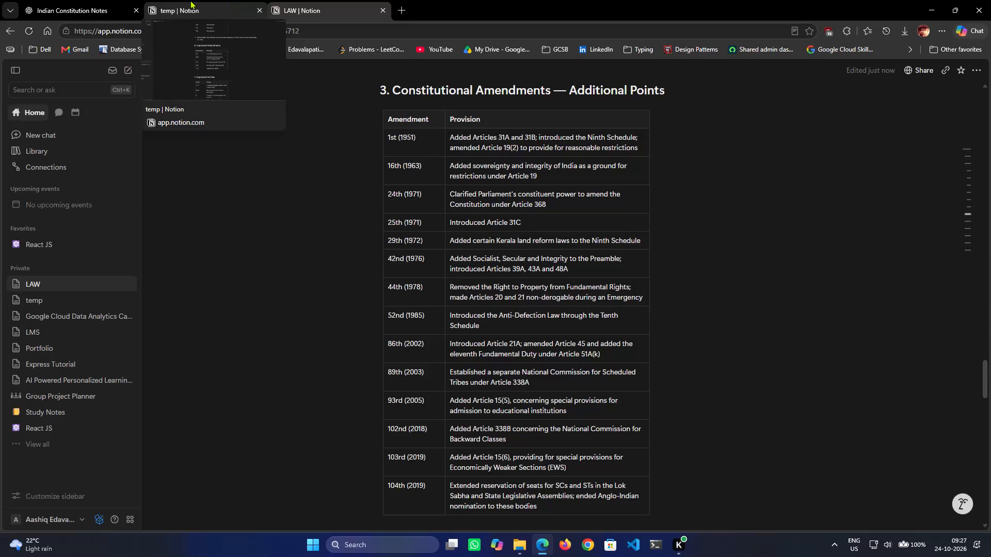
Add a row for amendment 31 below 29th (1972) in the LAW page's Constitutional Amendments table, with provision "Lok Sabha seats from 525 to 545".
left_click(283, 0)
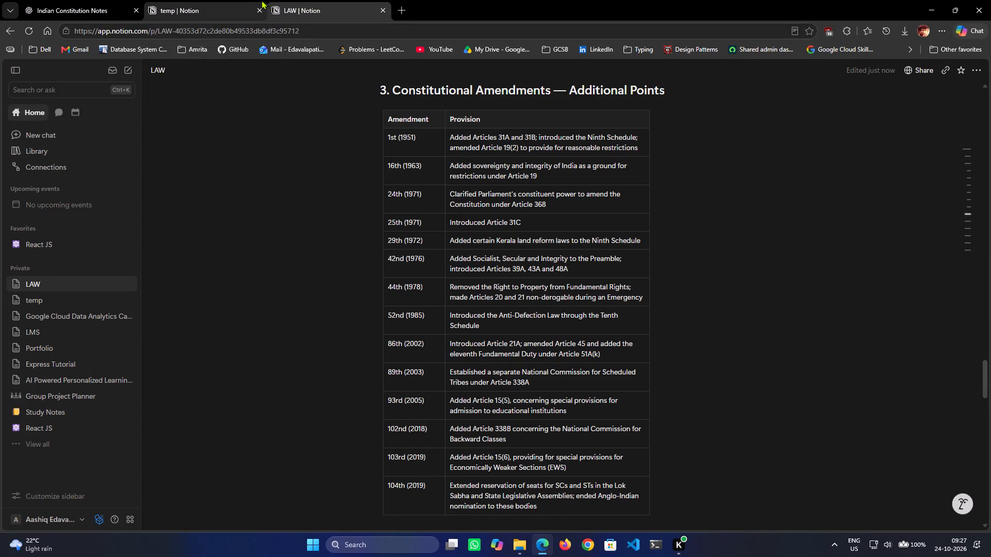
scroll(311, 181, "down", 1)
scroll(311, 181, "up", 1)
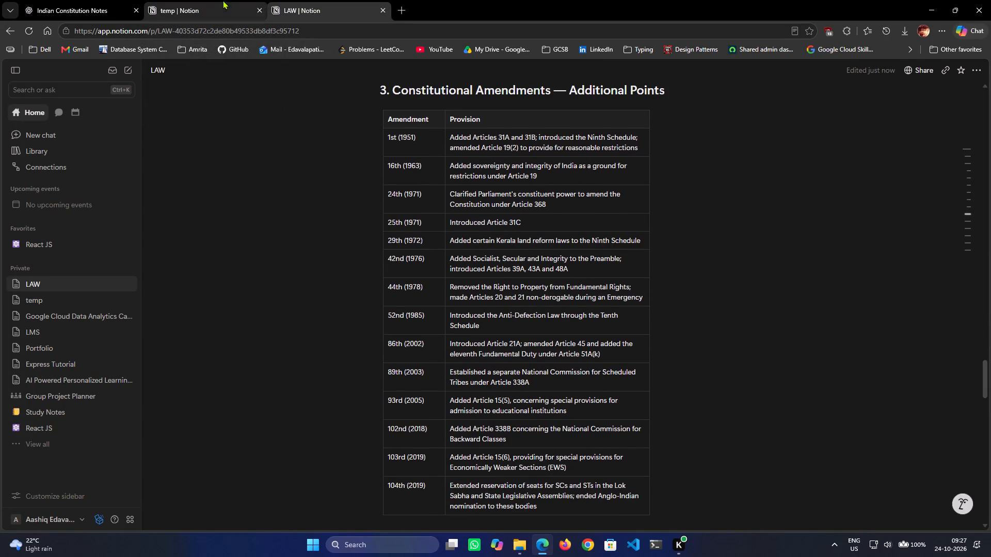
left_click(213, 0)
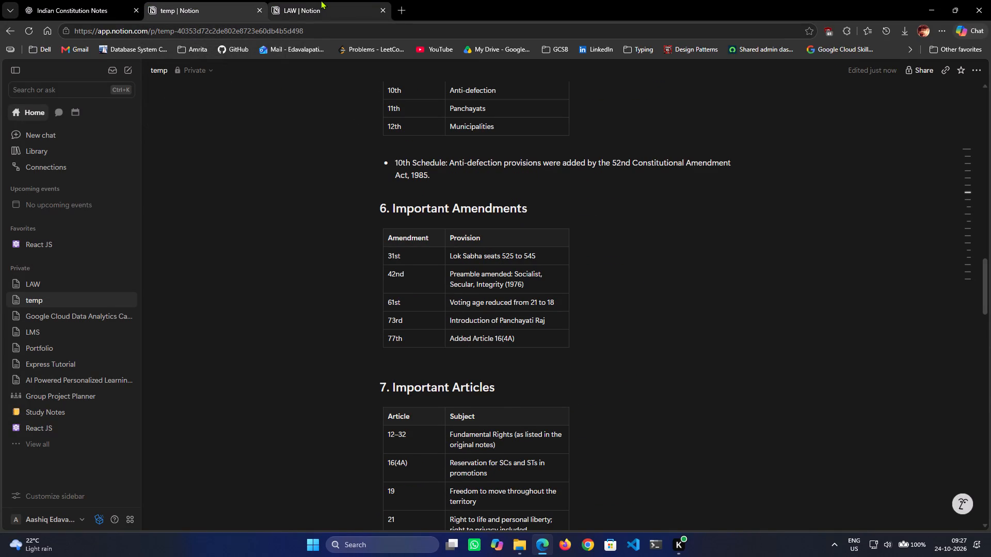
left_click(321, 0)
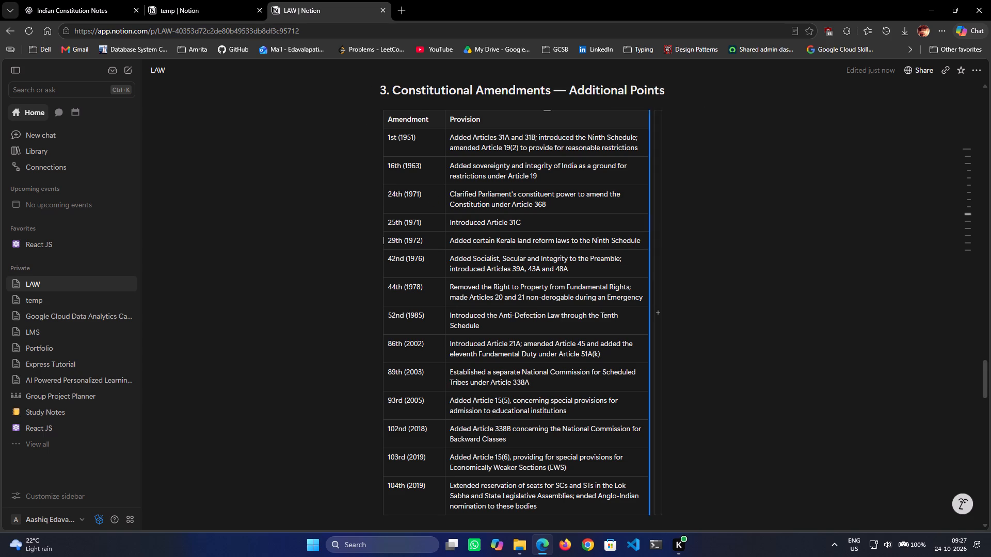
left_click(385, 240)
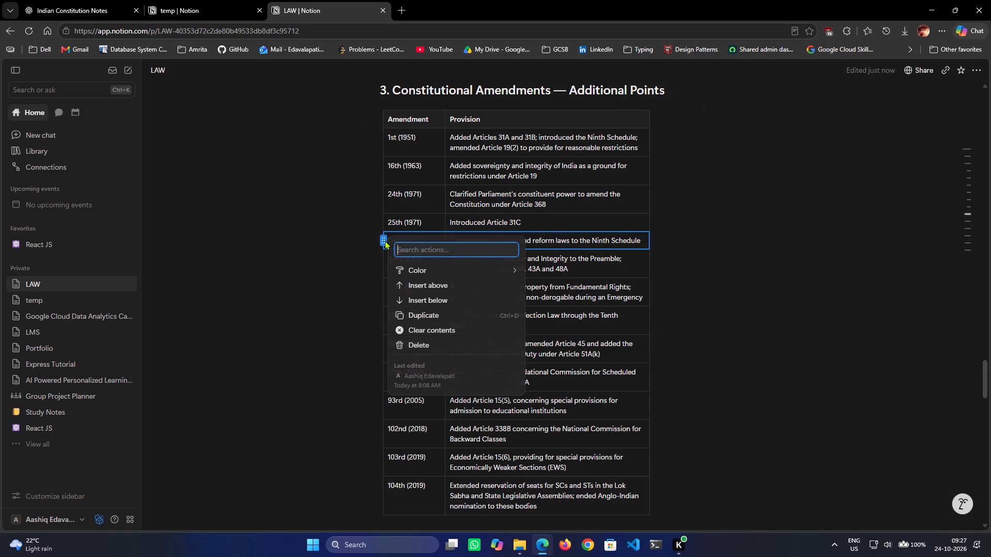
left_click(467, 295)
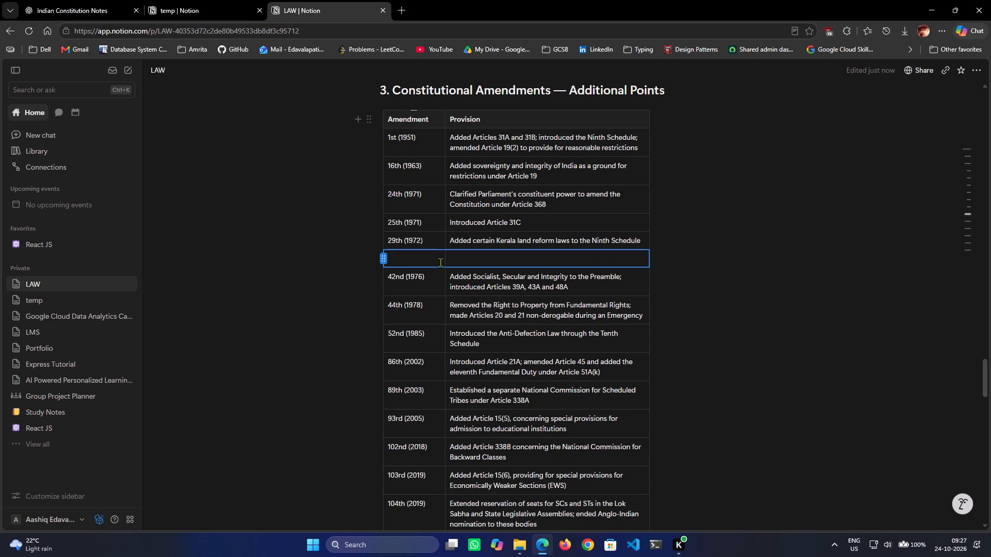
type("31")
left_click(424, 262)
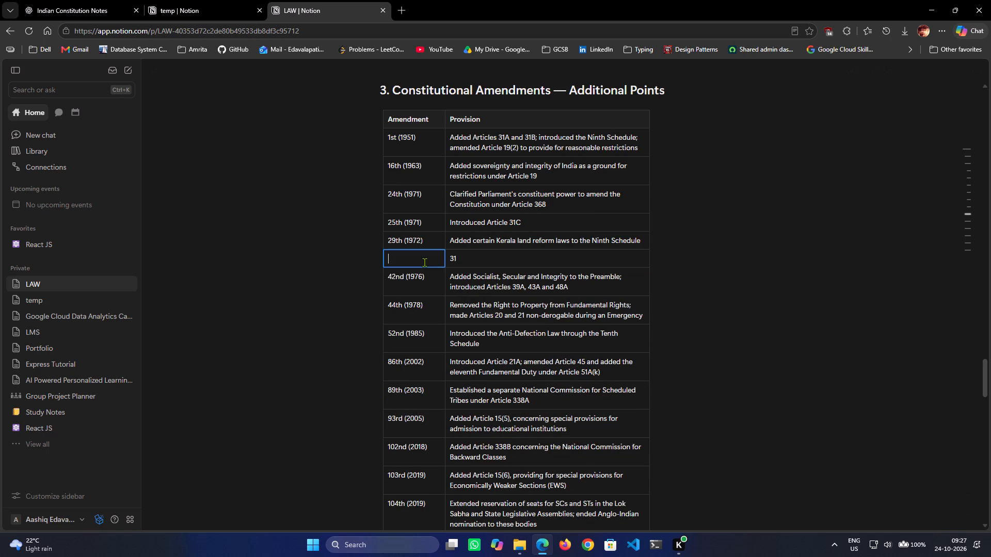
type("31")
double_click(467, 262)
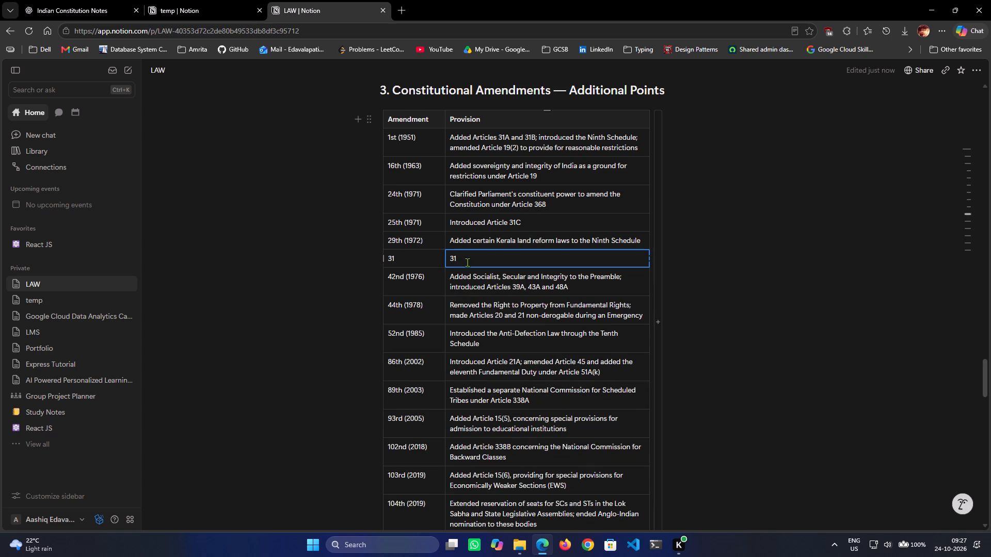
triple_click(468, 262)
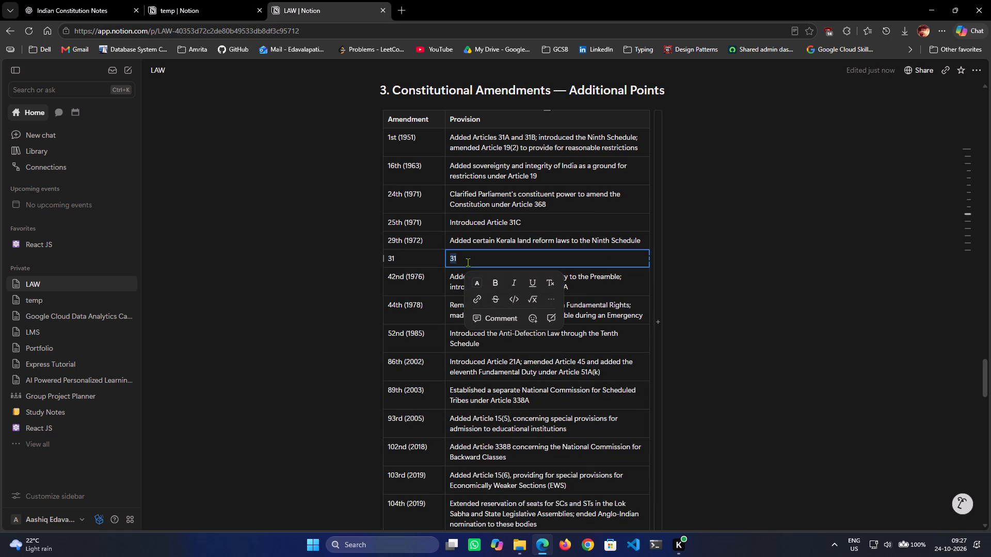
type("Lok Sabha seats from")
key("space")
type("525 to 545")
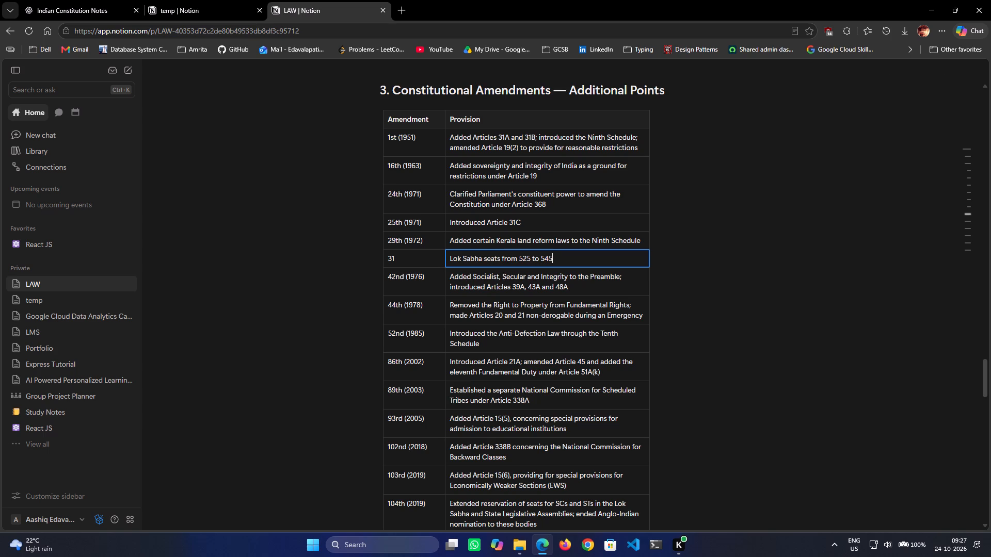
Check the temp page's amendments for the next missing entry, and insert a row for amendment 61 below 52nd (1985) on the LAW page.
key("ctrl+shift+Tab")
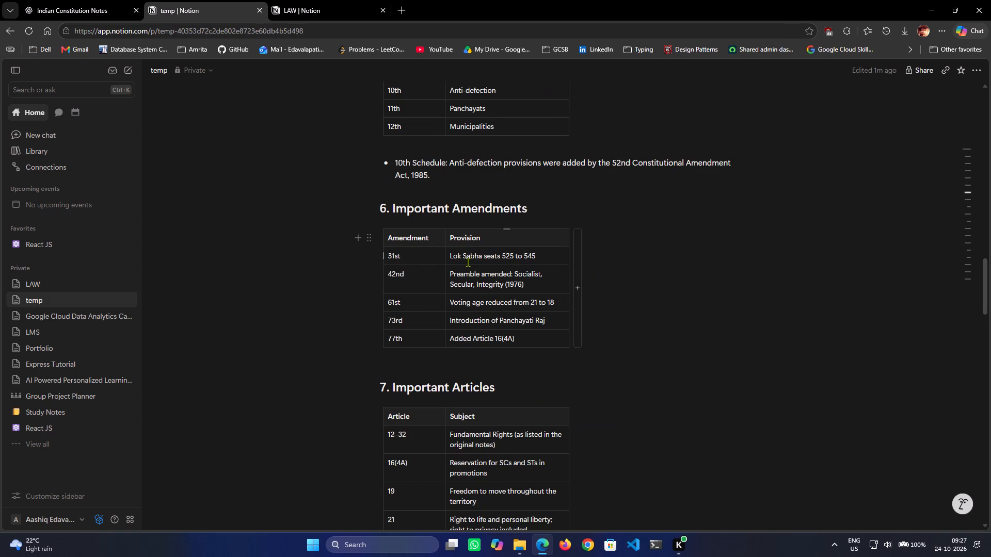
key("ctrl+Tab")
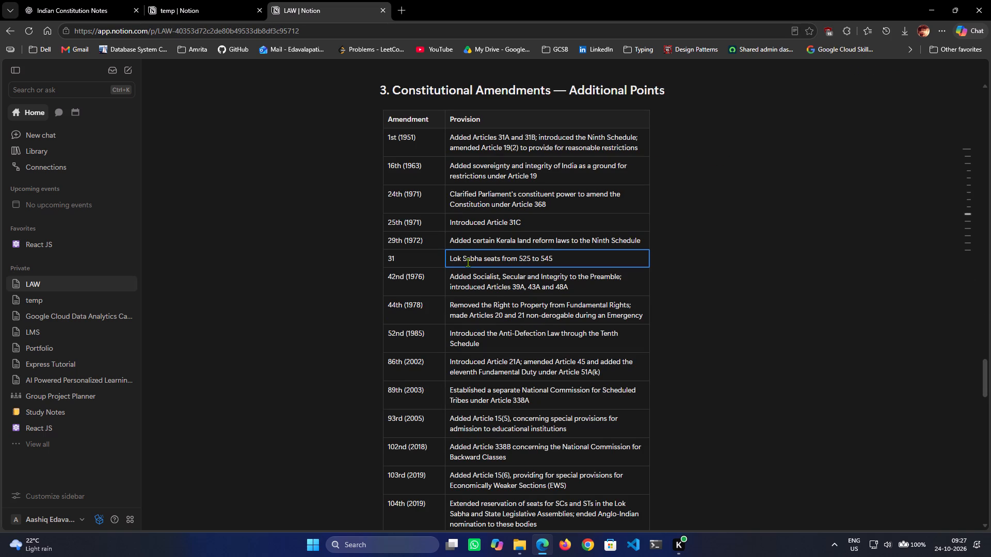
key("ctrl+shift+Tab")
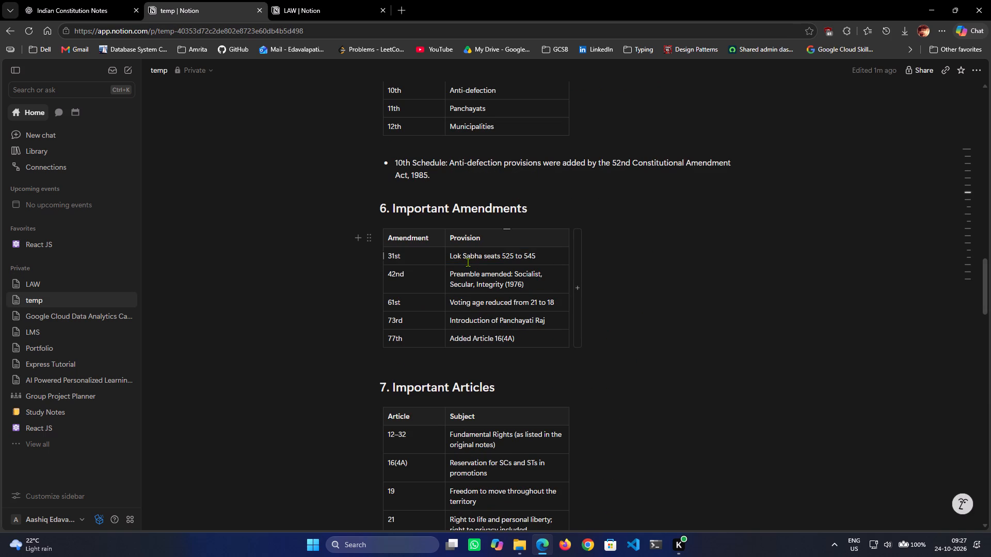
key("ctrl+Tab")
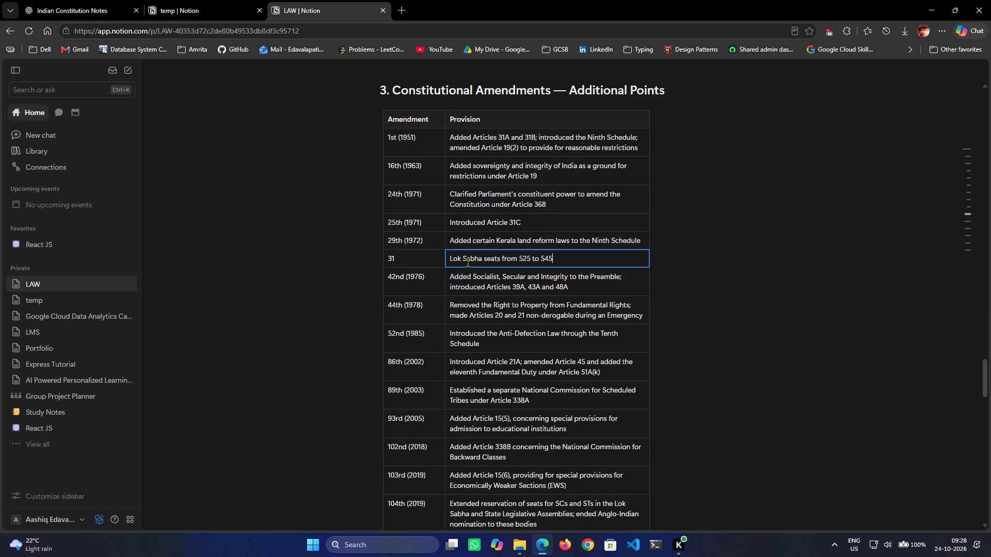
left_click(382, 338)
left_click(386, 337)
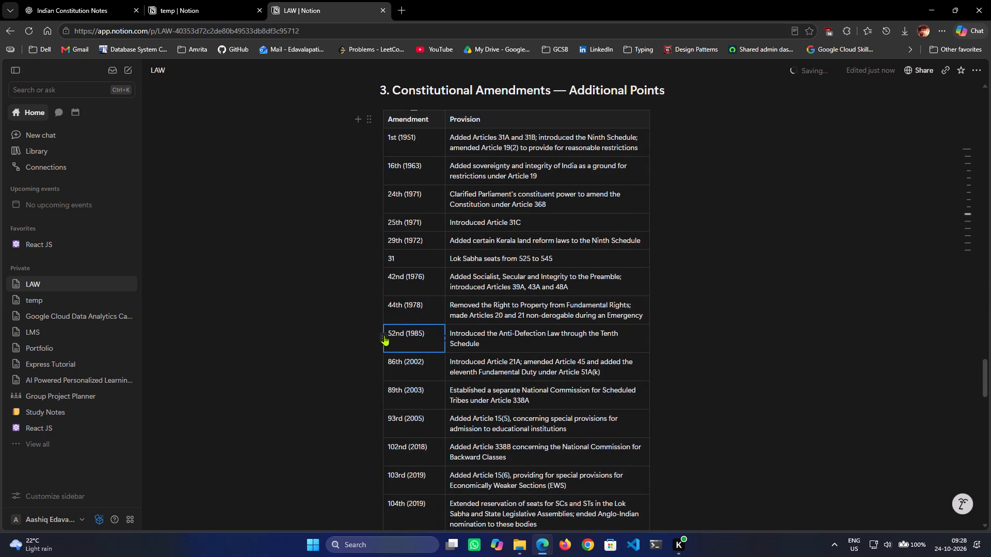
left_click(383, 335)
left_click(436, 393)
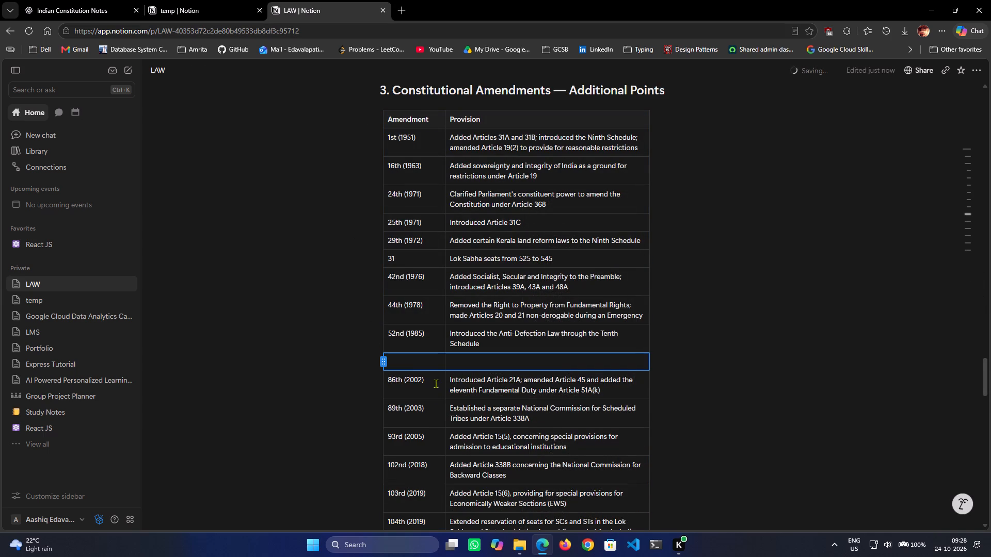
type("61")
double_click(412, 361)
type("61")
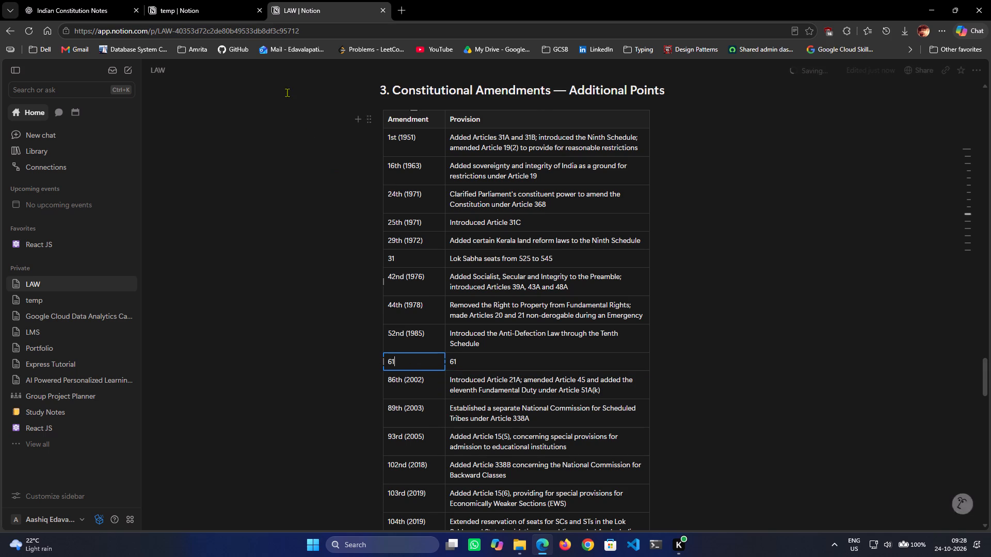
Fill in the provision for amendment 61 as "Voting age reduced from 21 to 18", following the temp page.
left_click(218, 15)
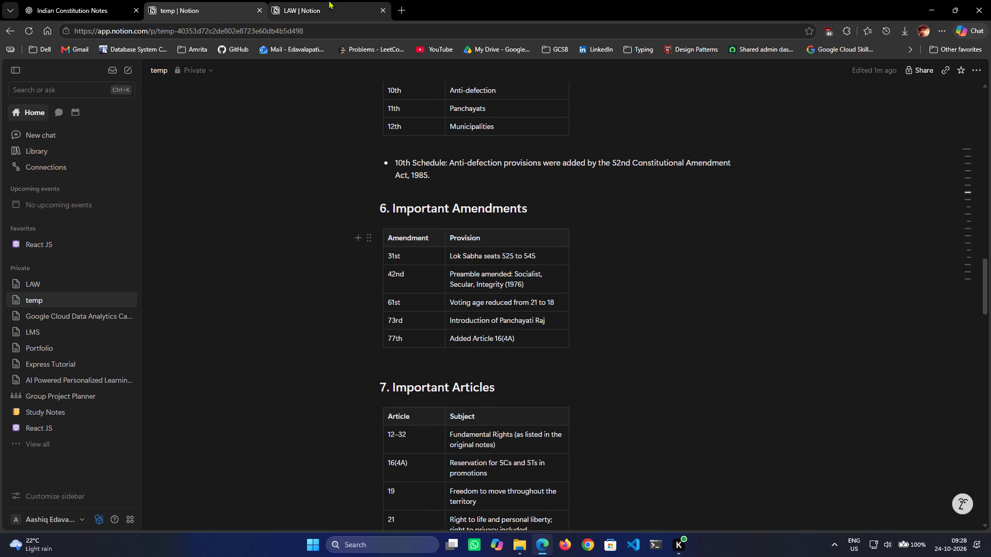
left_click(329, 0)
left_click_drag(458, 364, 452, 364)
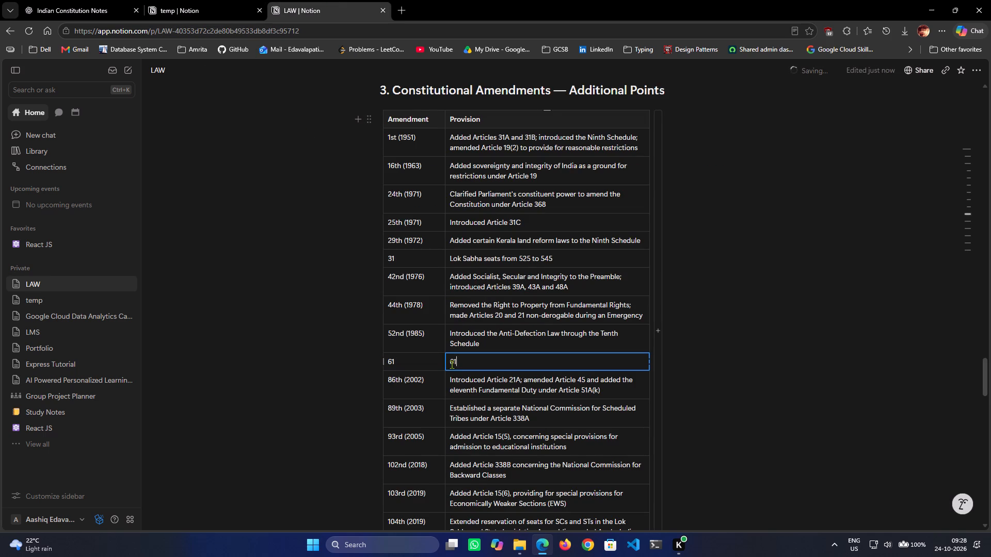
left_click_drag(452, 364, 451, 364)
type("Vting")
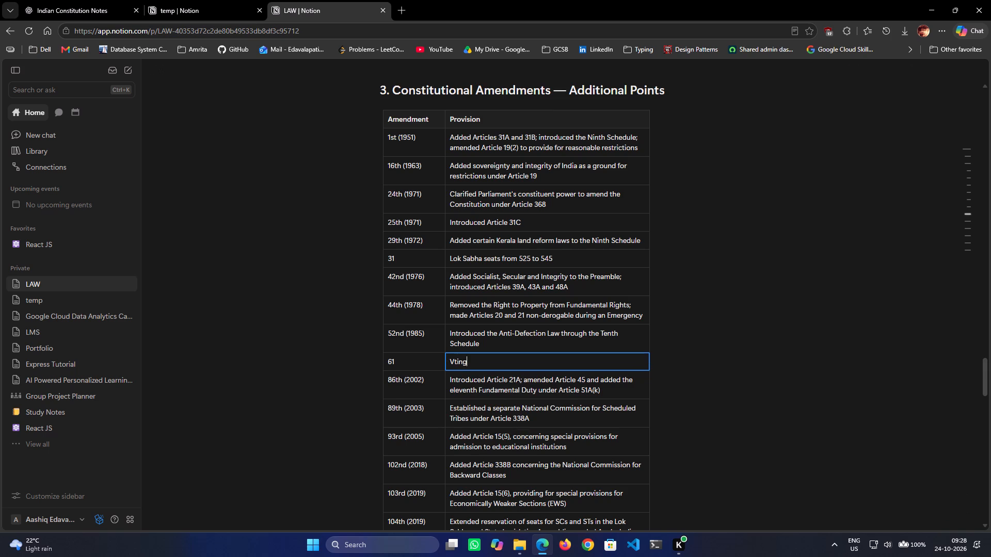
key("space")
key("BackSpace")
key("BackSpace")
key("BackSpace")
key("BackSpace")
key("BackSpace")
key("BackSpace")
type("Voting age reduced from")
key("space")
type("21 to 18")
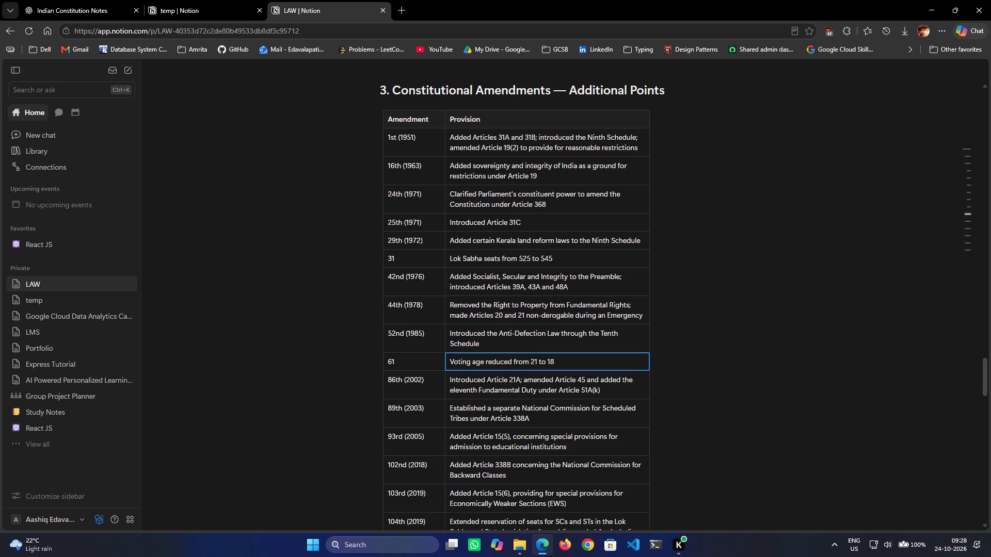
Insert a row for amendment 73 below the 61 row in the LAW page's amendments table, using the temp page as reference.
key("ctrl+shift+Tab")
key("ctrl+Tab")
scroll(456, 356, "down", 1)
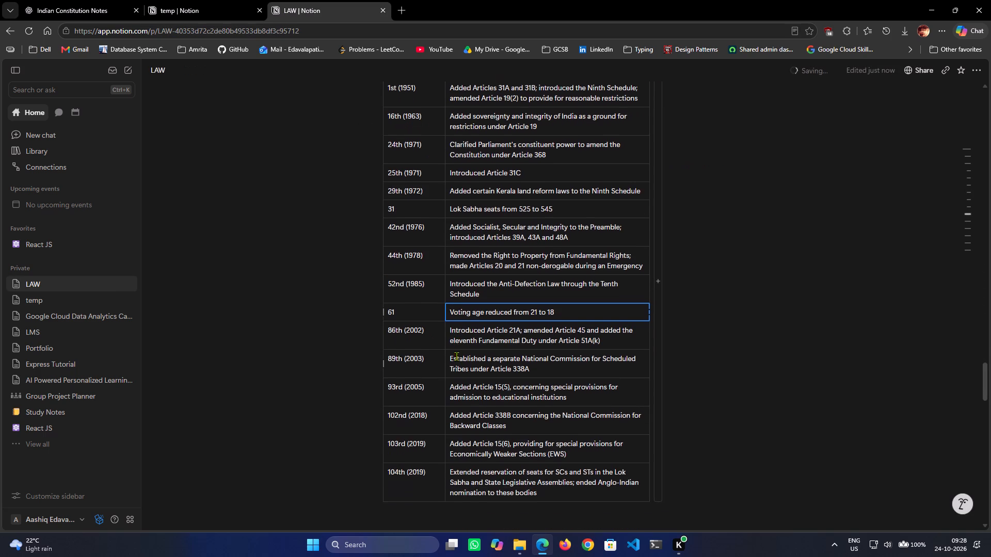
key("ctrl+shift+Tab")
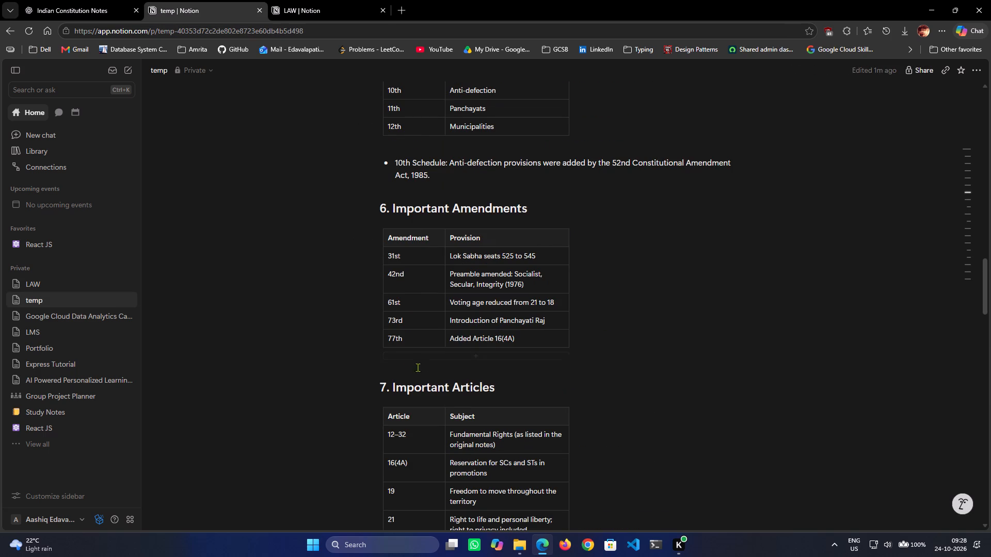
key("ctrl+Tab")
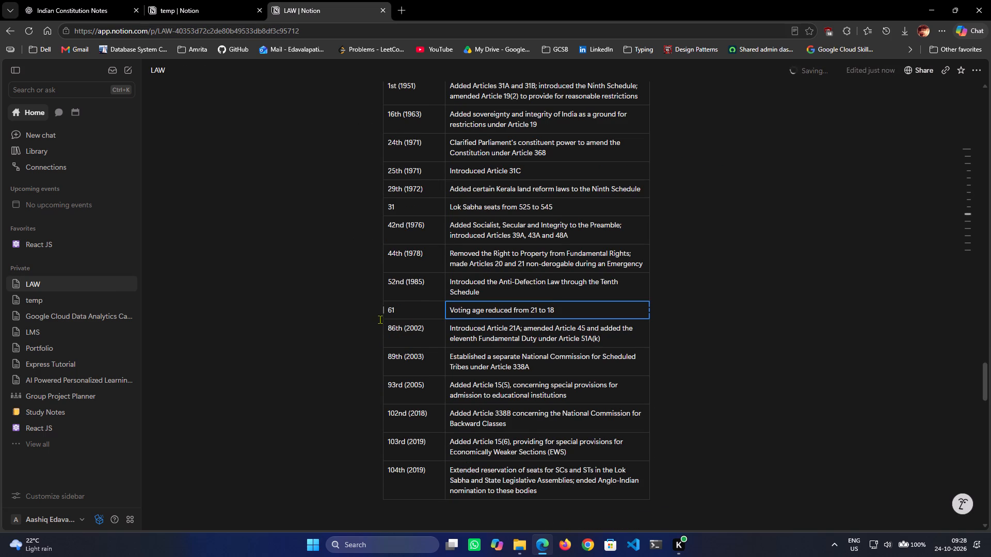
left_click(382, 310)
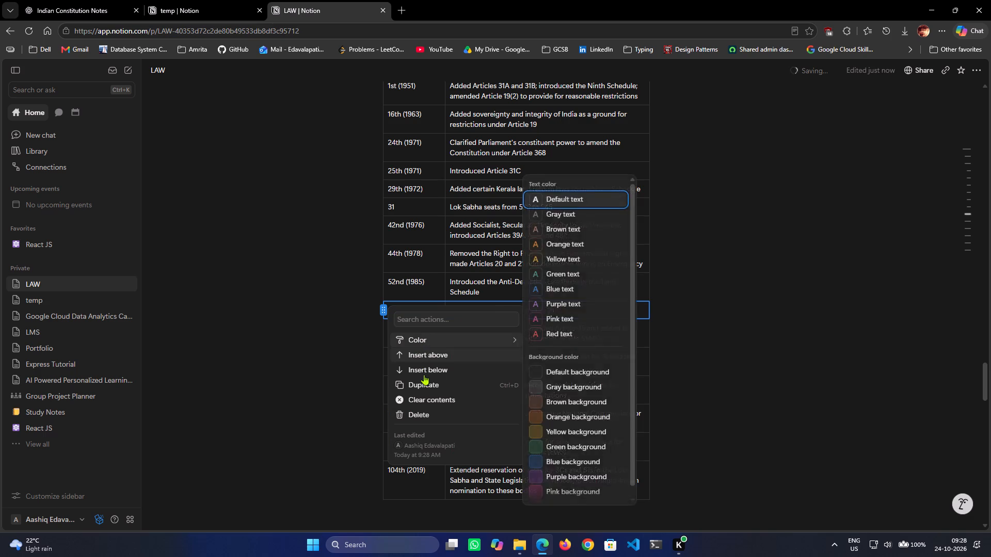
left_click(423, 369)
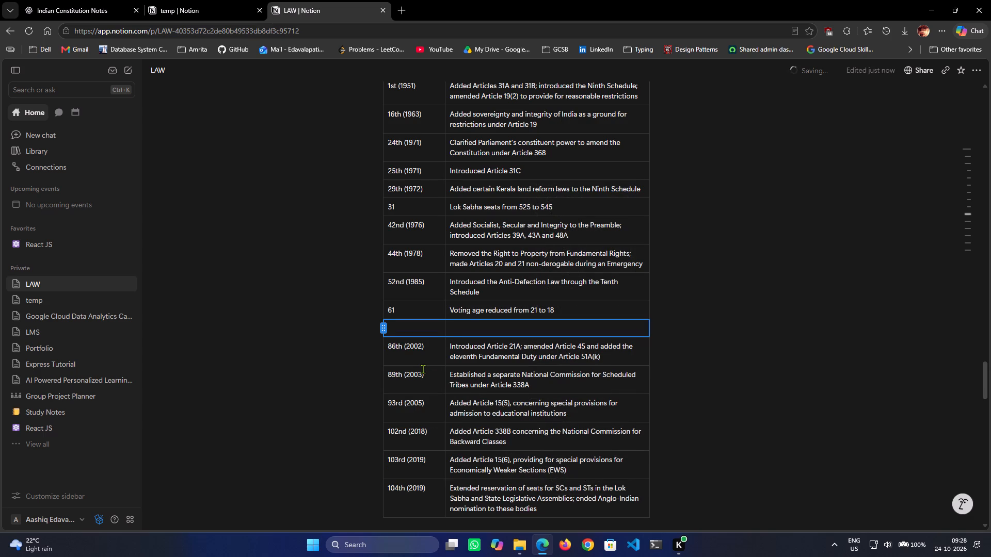
type("73")
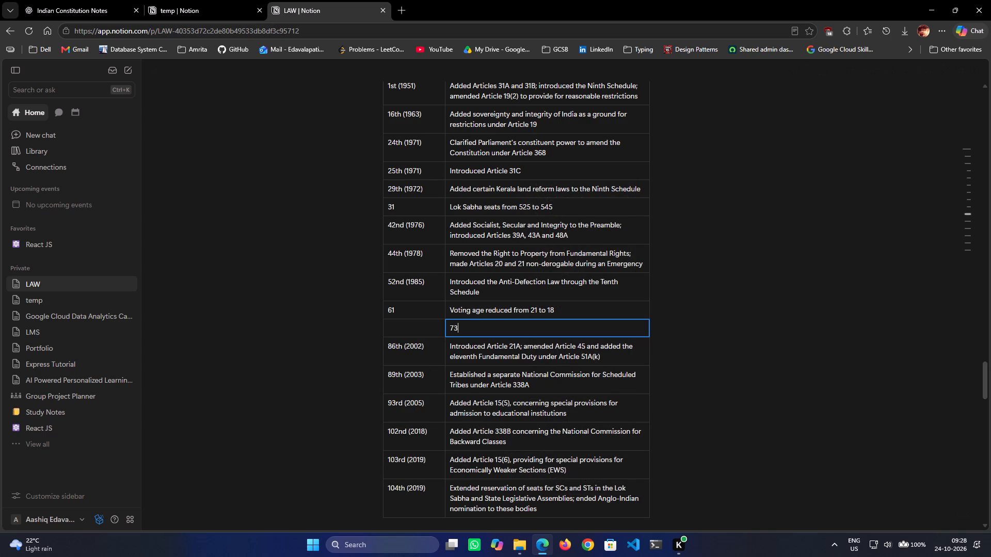
key("shift+Tab")
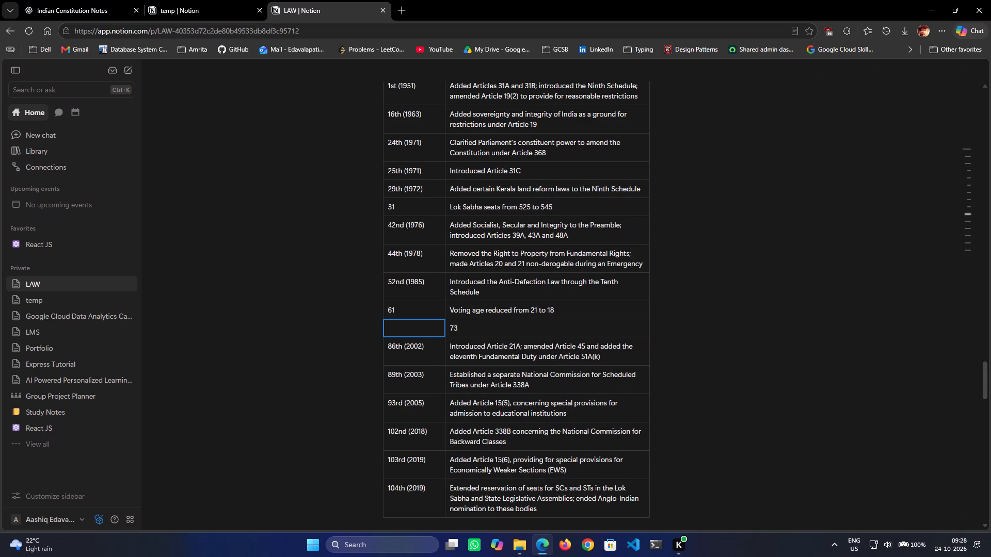
type("73")
Set the provision for amendment 73 to "Panchayat intro".
key("Tab")
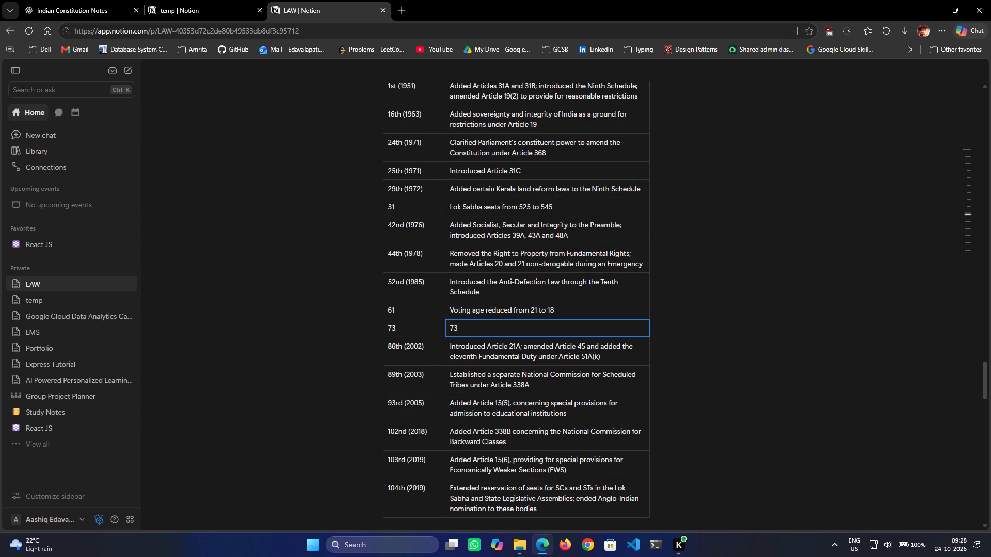
key("BackSpace")
key("BackSpace")
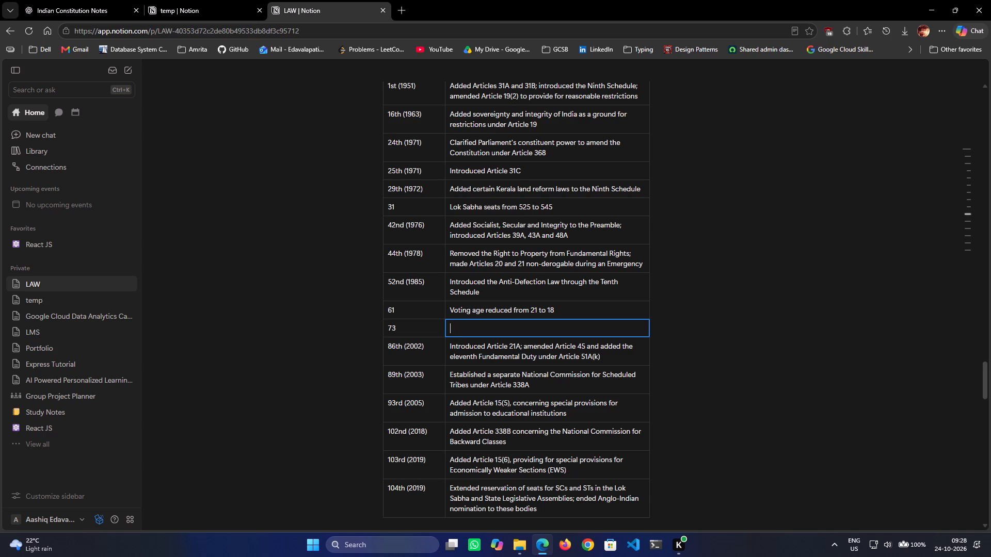
type("Panchayat inf")
key("BackSpace")
type("to")
key("BackSpace")
type("ro")
key("Return")
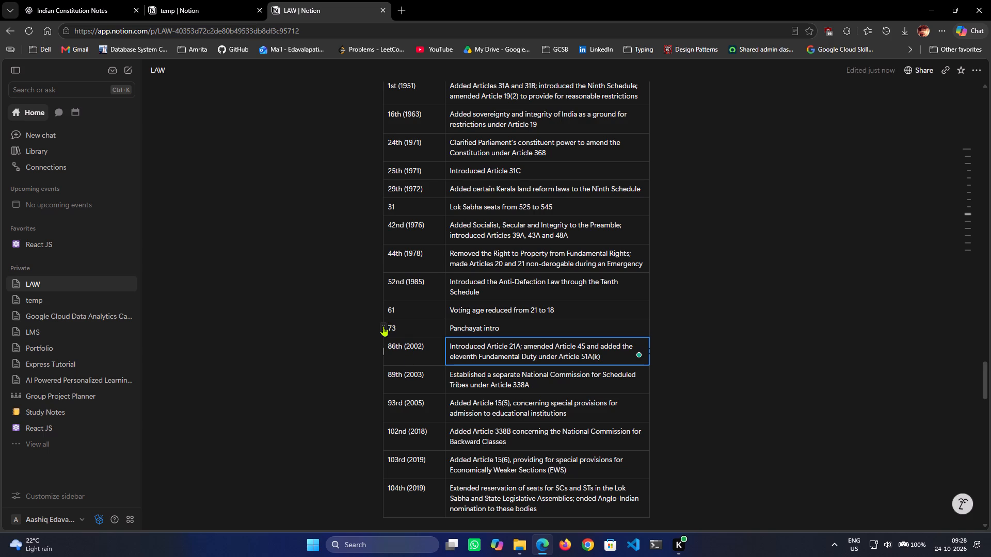
Insert a row for amendment 77 below the 73 row in the LAW page's amendments table, using the temp page as reference.
left_click(383, 326)
left_click(427, 382)
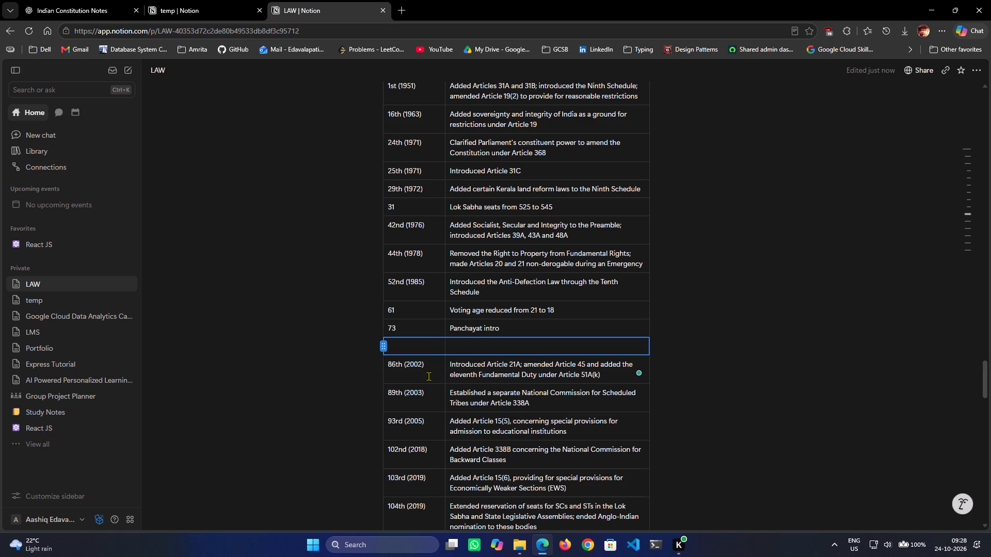
left_click(194, 0)
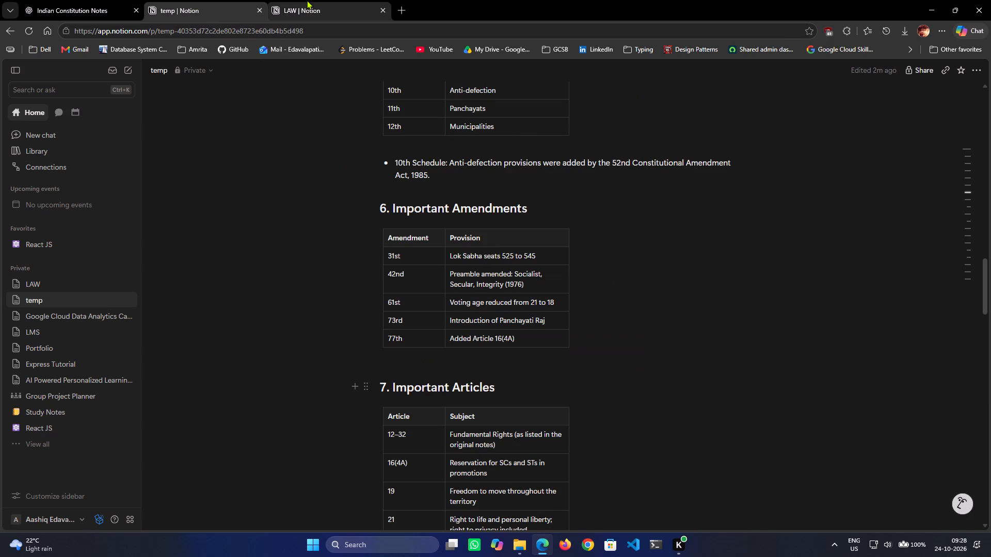
left_click(307, 0)
left_click(213, 0)
left_click(321, 0)
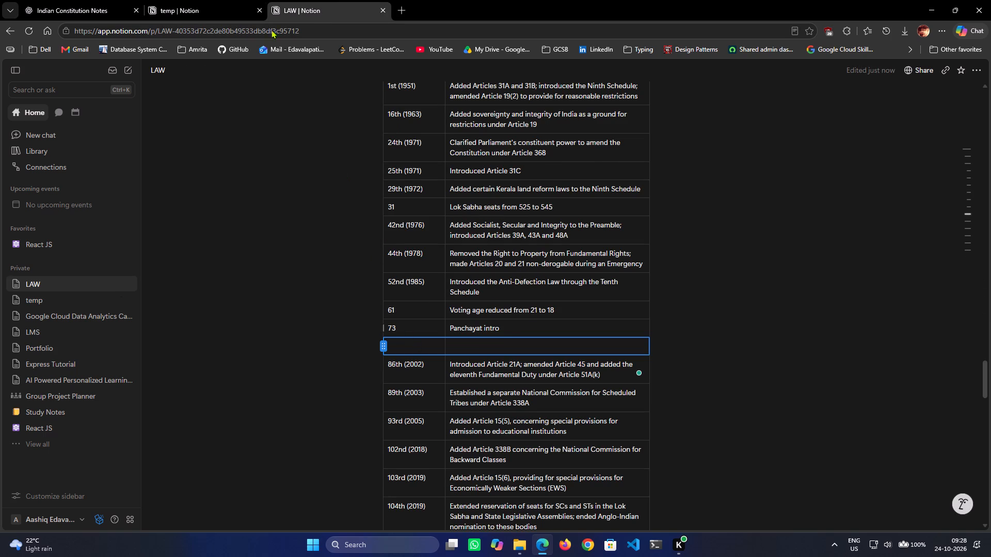
left_click(190, 0)
left_click(278, 0)
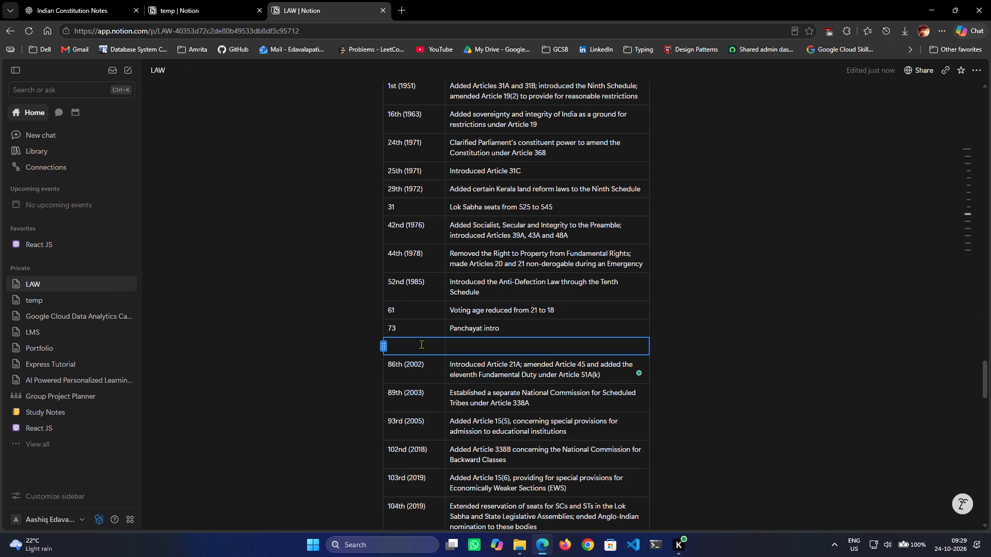
left_click(421, 344)
type("77")
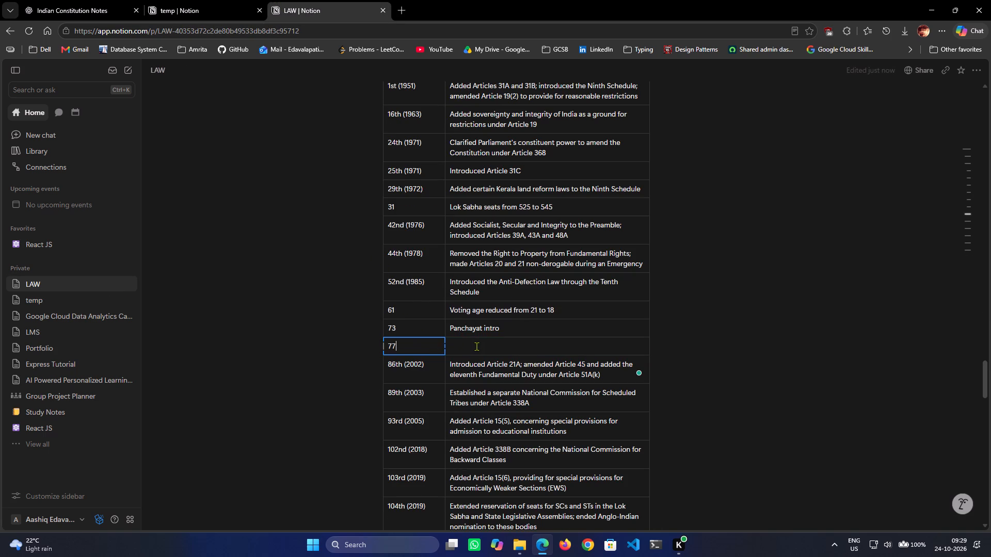
Fill in the provision for amendment 77 as "Added article 16(4A)", checking the article number against the temp page.
left_click(483, 347)
type("Added article")
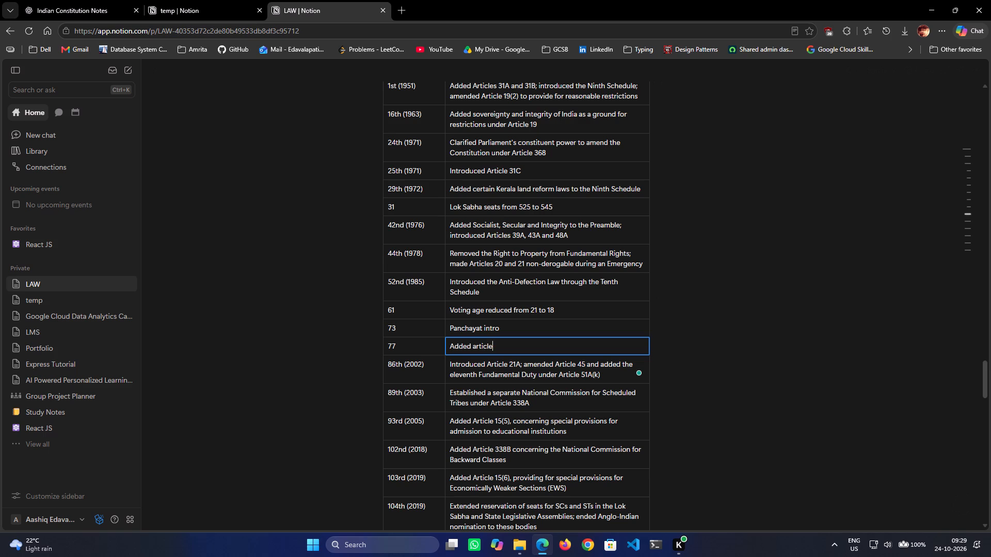
key("space")
type("16")
key("ctrl+shift+Tab")
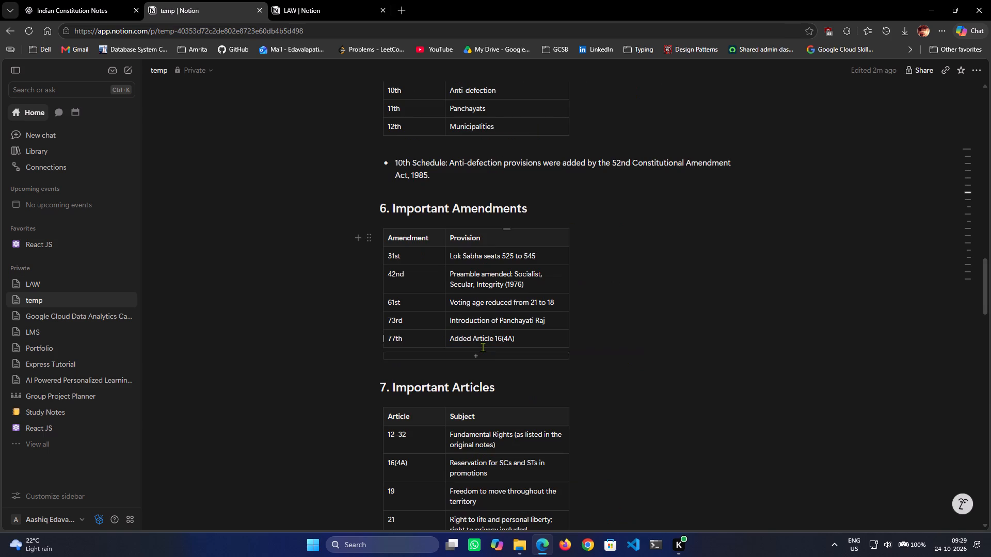
key("ctrl+Tab")
type("(4A)")
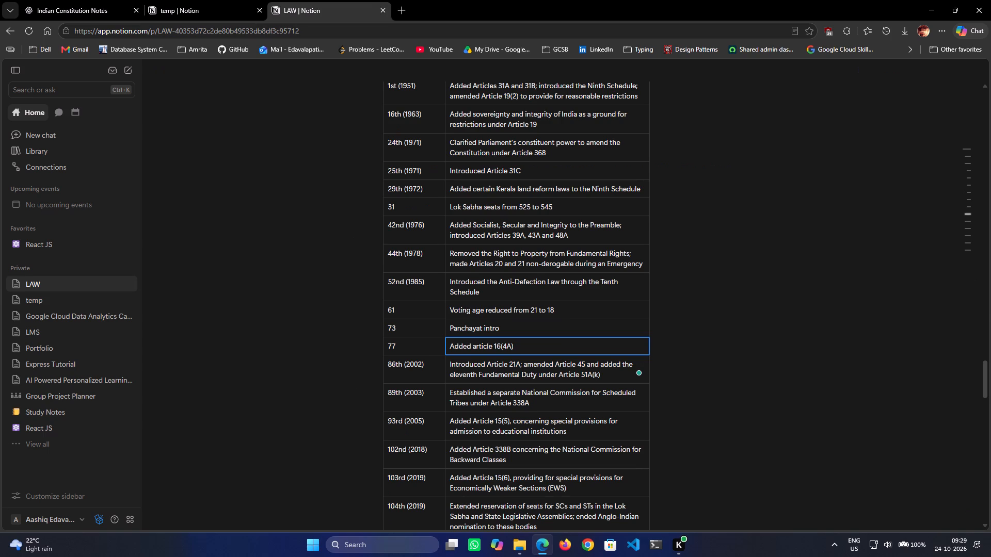
Look through the LAW page's article tables, examining the Fundamental Rights entries around Article 16.
scroll(483, 347, "up", 20)
scroll(483, 347, "up", 3)
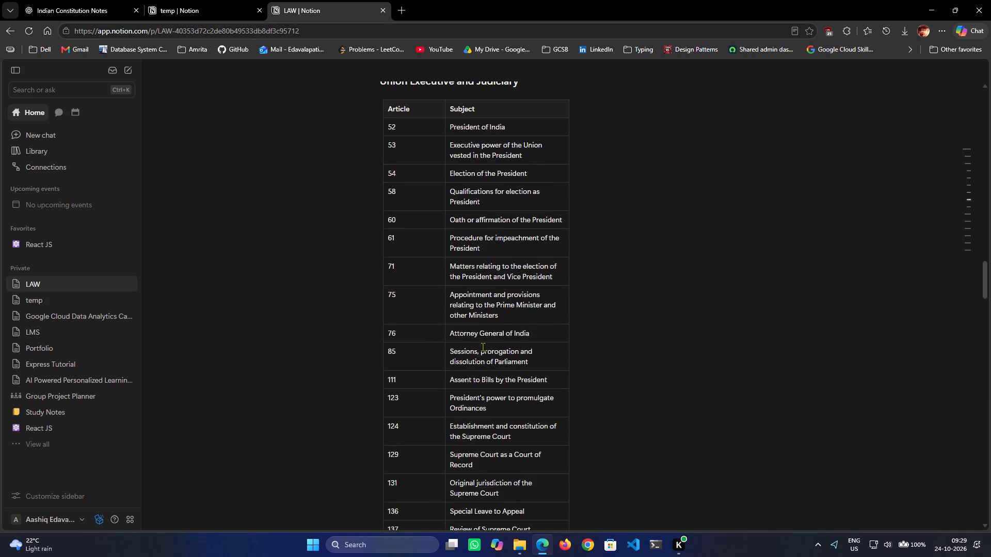
scroll(483, 347, "up", 18)
scroll(483, 347, "up", 5)
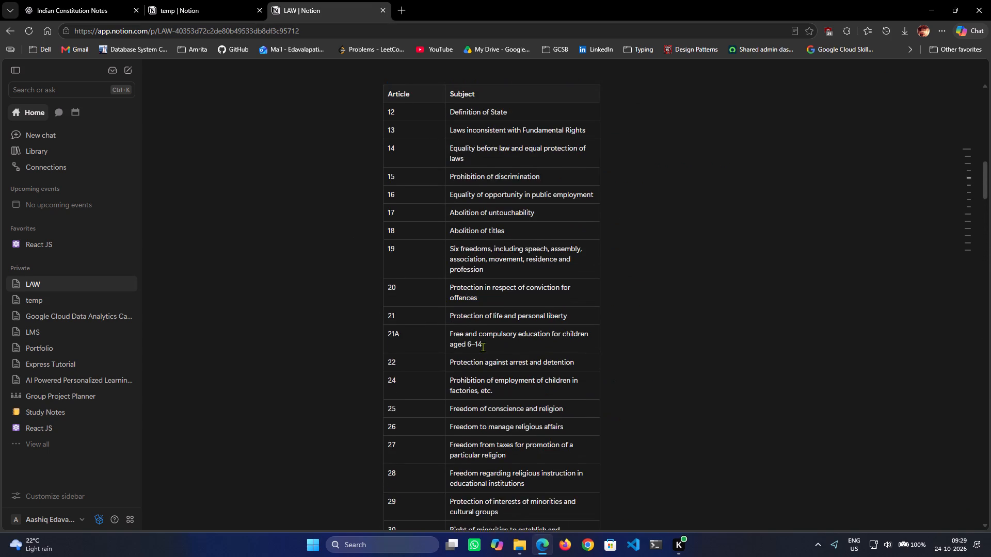
scroll(483, 347, "up", 3)
scroll(483, 347, "down", 1)
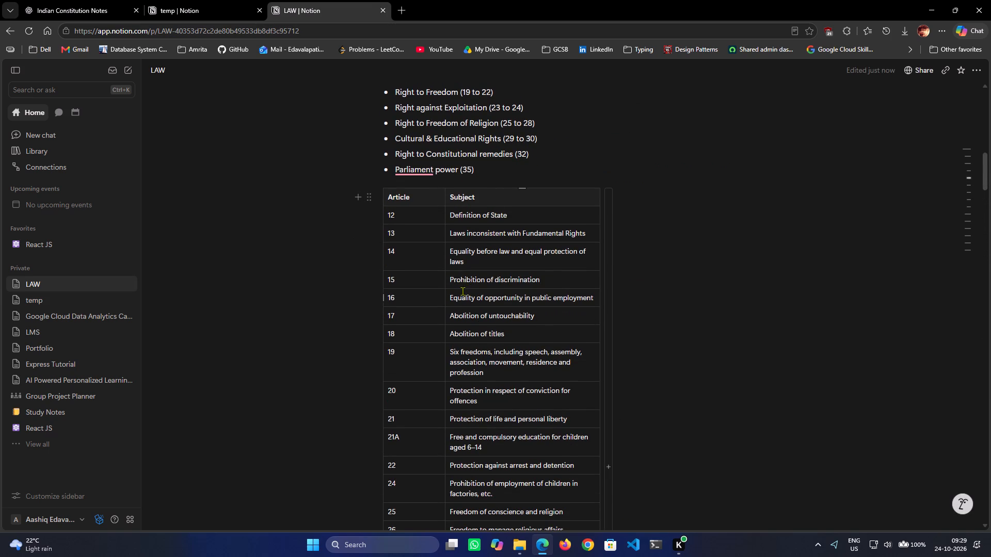
left_click_drag(462, 291, 564, 301)
left_click(564, 301)
left_click(714, 311)
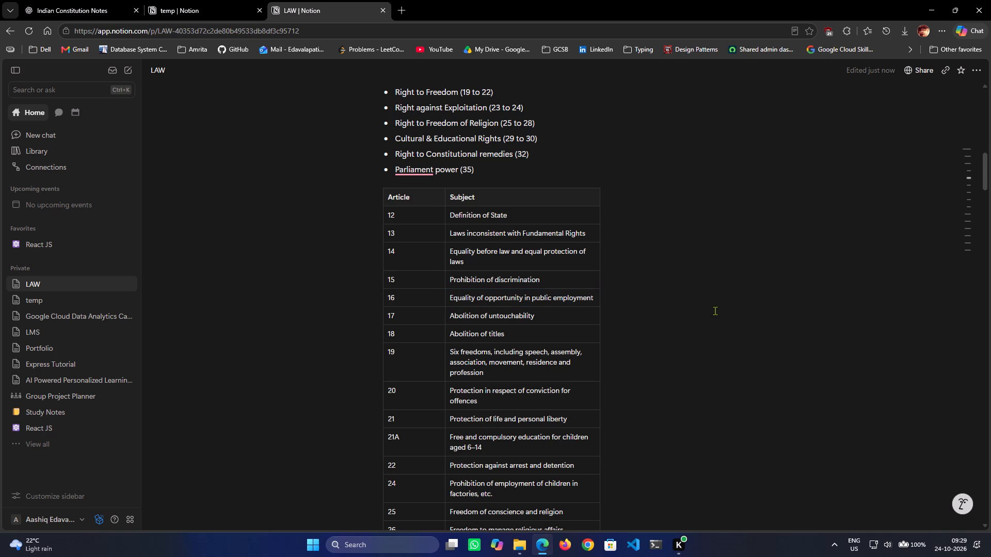
Review the temp page's Important Articles table and the sections after it for content to carry over to the LAW page.
key("ctrl+shift+Tab")
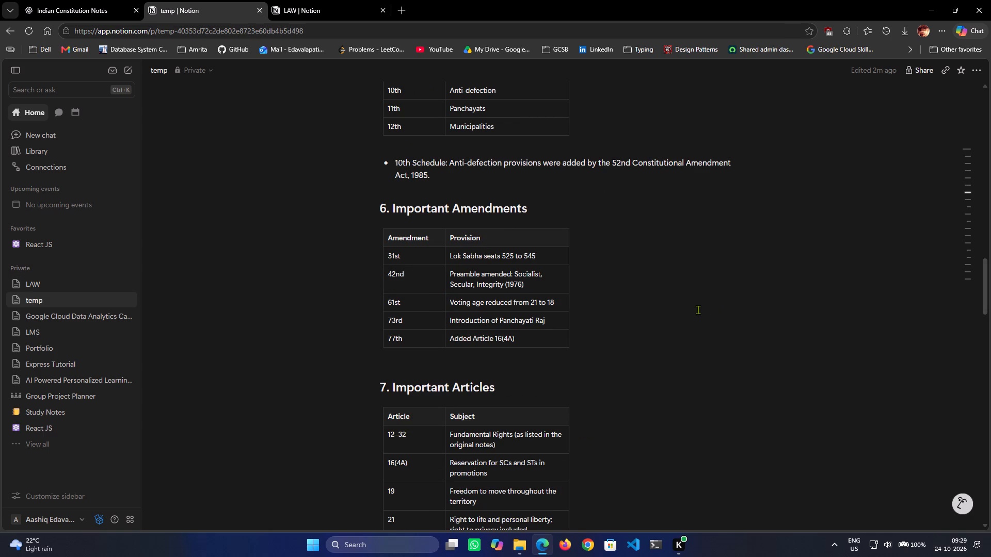
key("ctrl+shift+Tab")
scroll(696, 309, "down", 1)
key("ctrl+Tab")
scroll(680, 309, "down", 5)
scroll(680, 309, "up", 3)
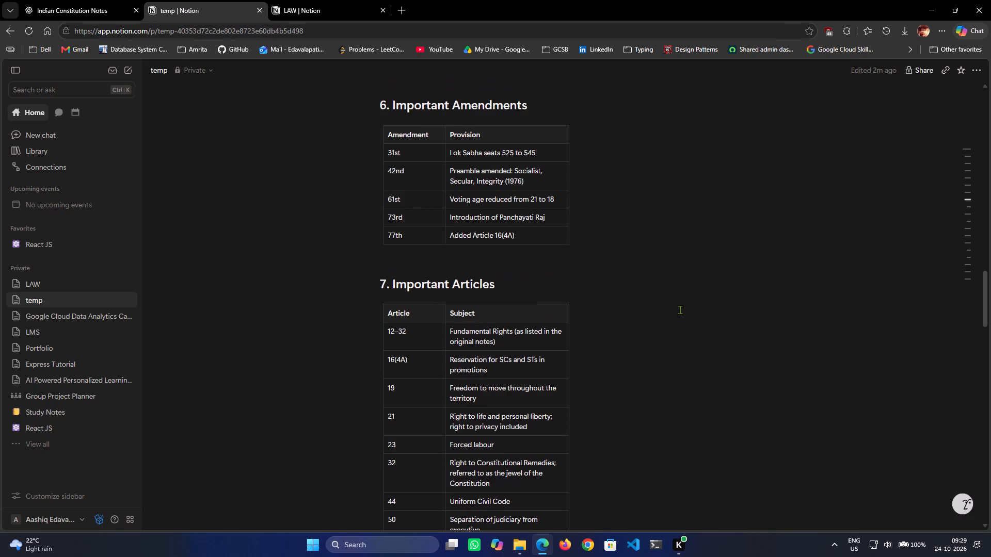
scroll(392, 243, "down", 1)
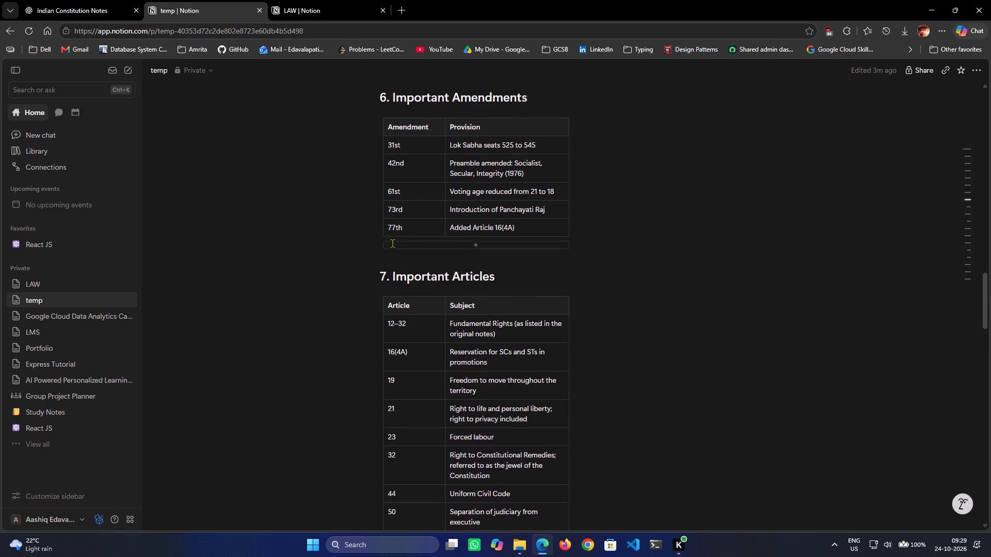
scroll(392, 243, "down", 17)
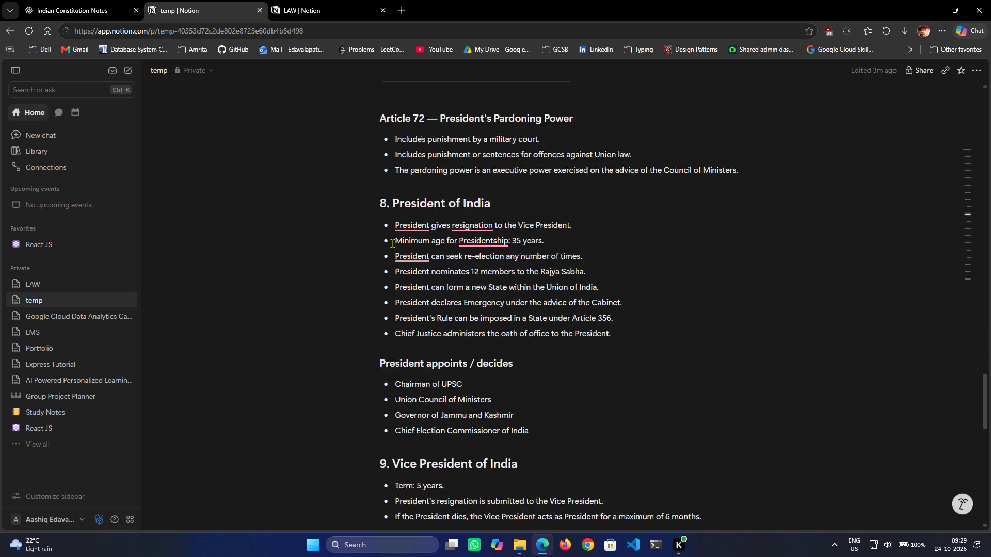
scroll(392, 243, "up", 2)
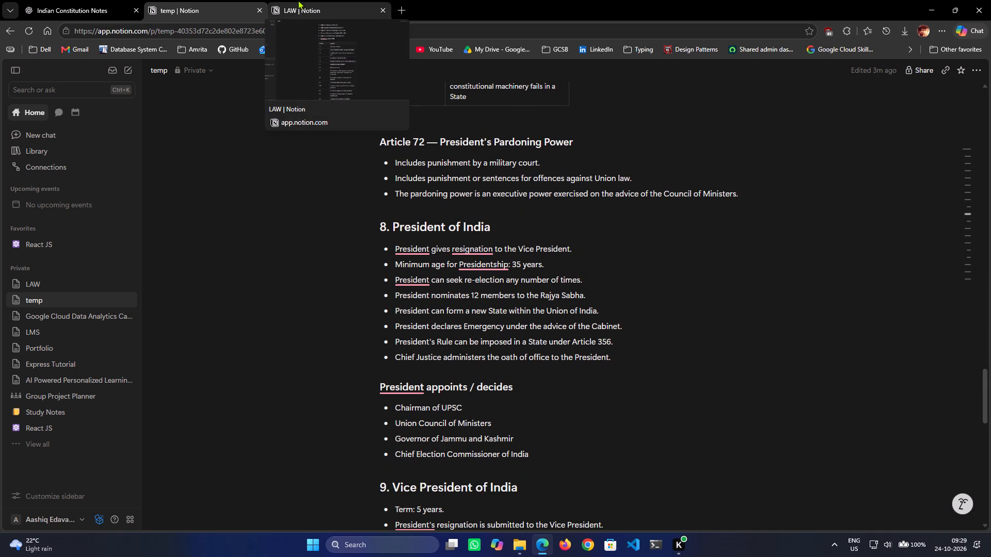
Add a divider at the end of the LAW page, below the 10th Schedule note.
left_click(298, 0)
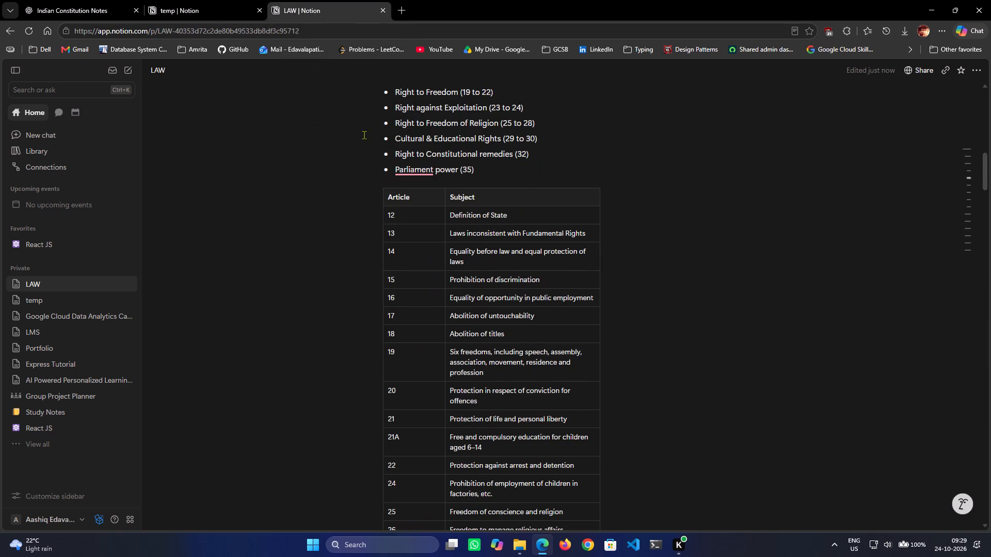
scroll(504, 259, "down", 20)
scroll(504, 259, "down", 12)
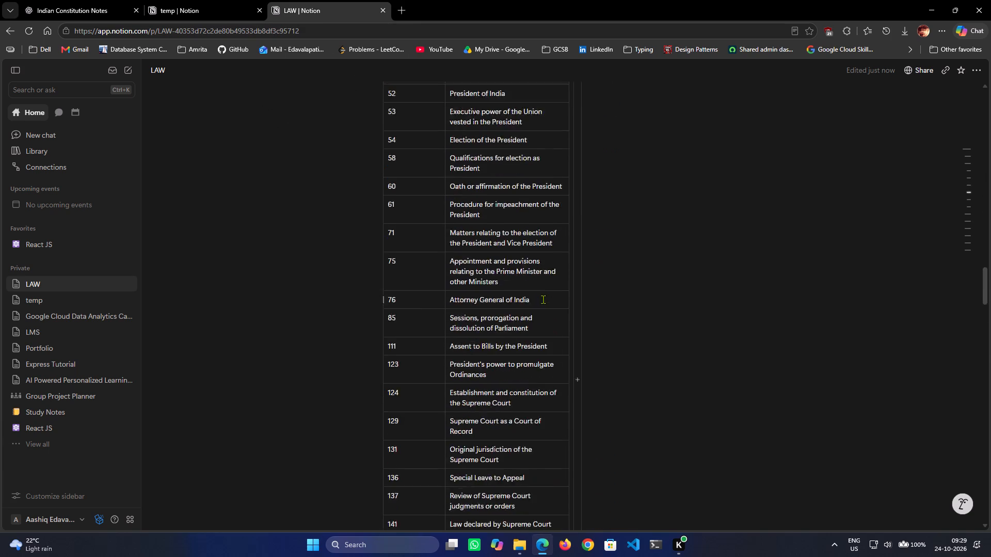
scroll(543, 299, "down", 20)
scroll(543, 299, "down", 15)
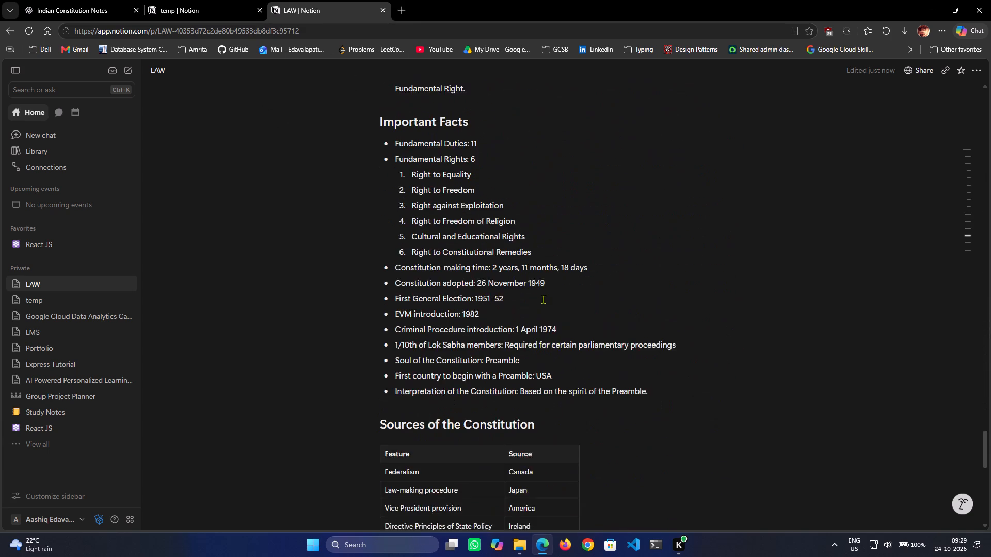
scroll(543, 299, "down", 9)
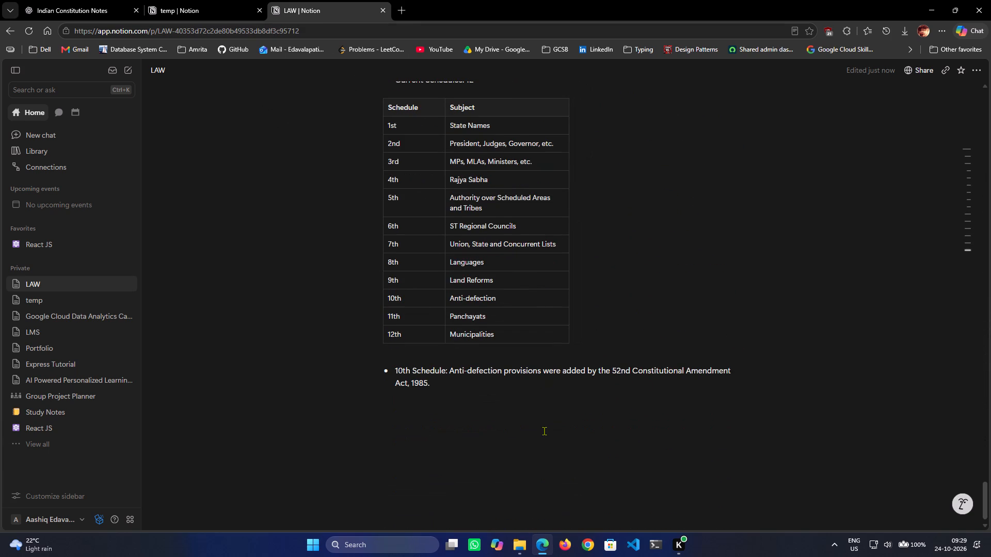
left_click(527, 460)
scroll(527, 460, "up", 4)
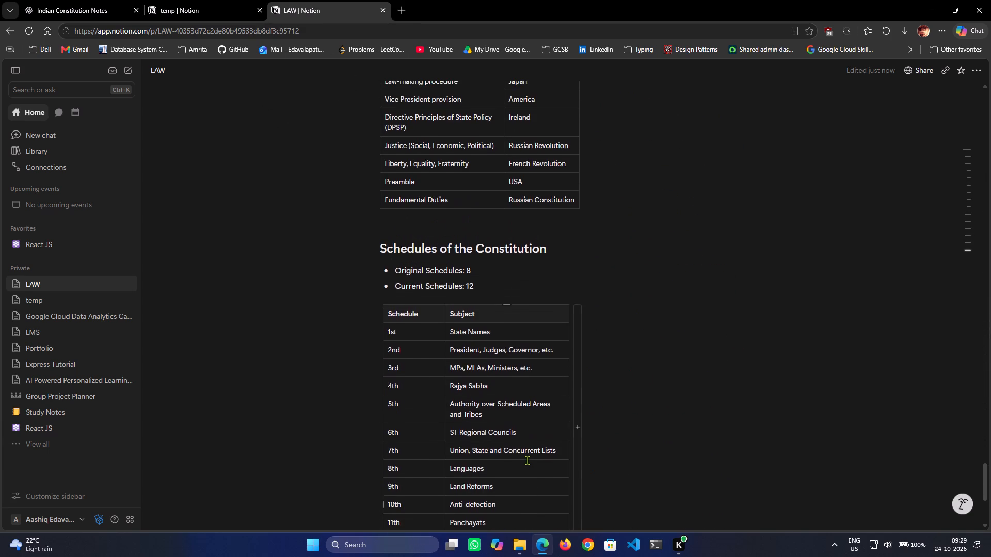
scroll(527, 460, "down", 6)
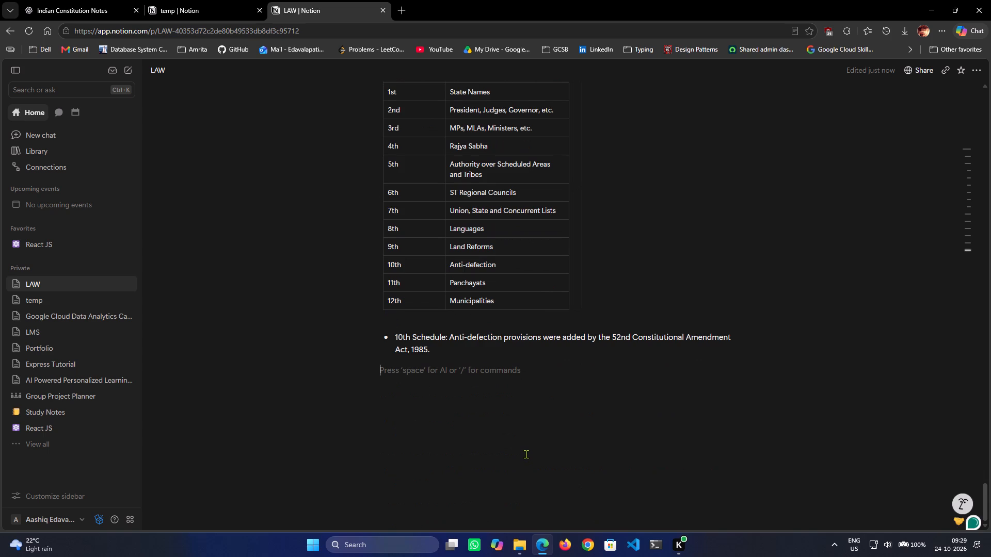
type("---")
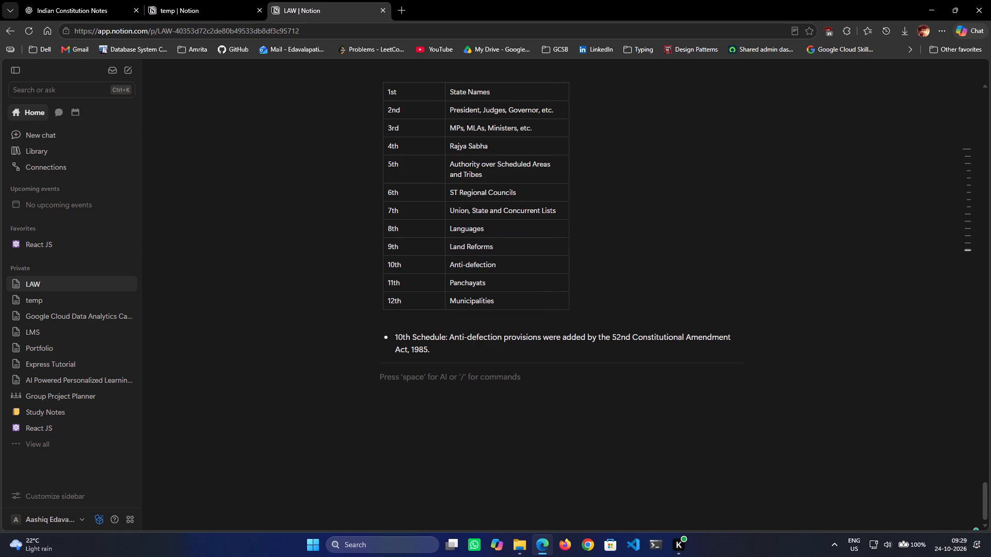
Copy the temp page's sections from "8. President of India" through "13. Other Important Facts", leaving out "14. Writs".
left_click(225, 0)
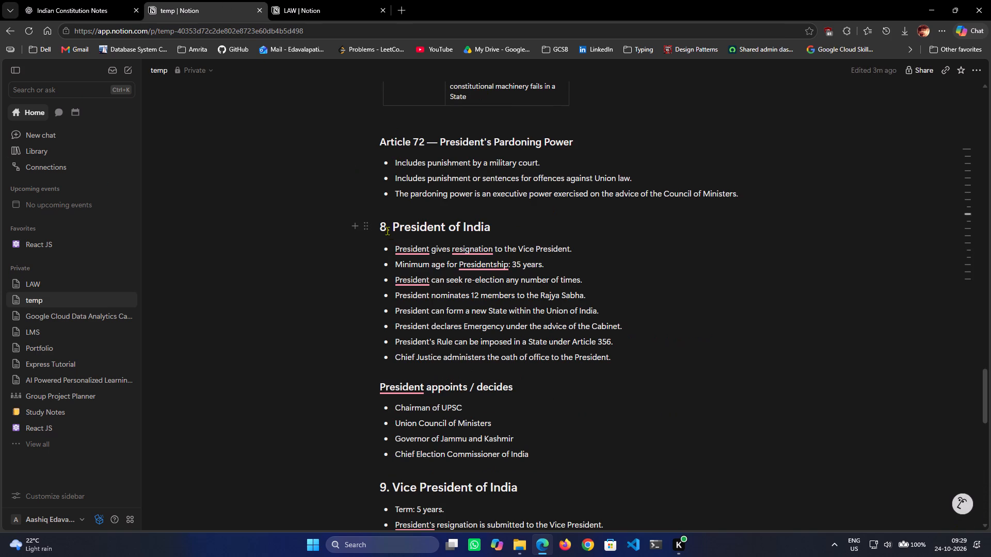
left_click_drag(377, 222, 403, 278)
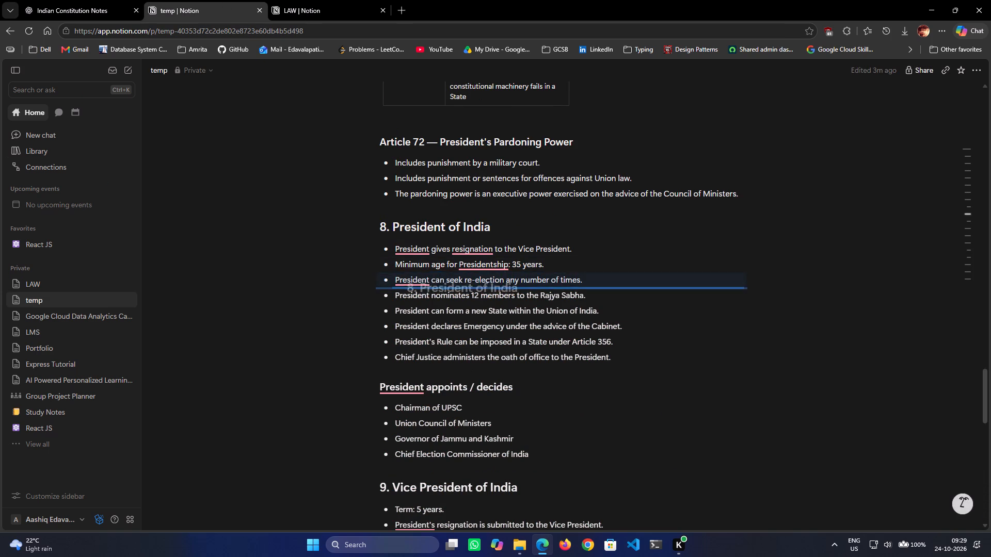
left_click_drag(403, 278, 383, 223)
left_click(308, 215)
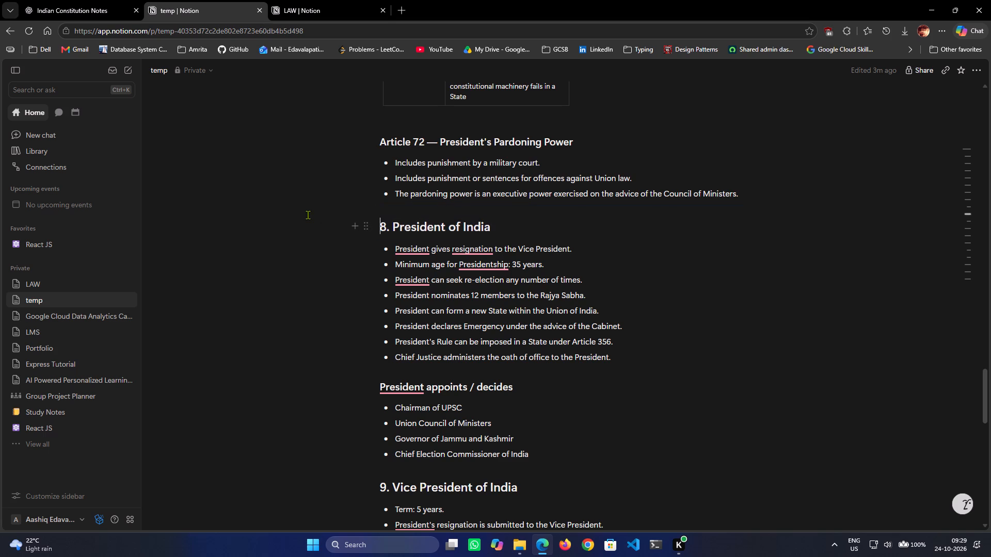
left_click_drag(307, 215, 431, 323)
scroll(431, 323, "down", 14)
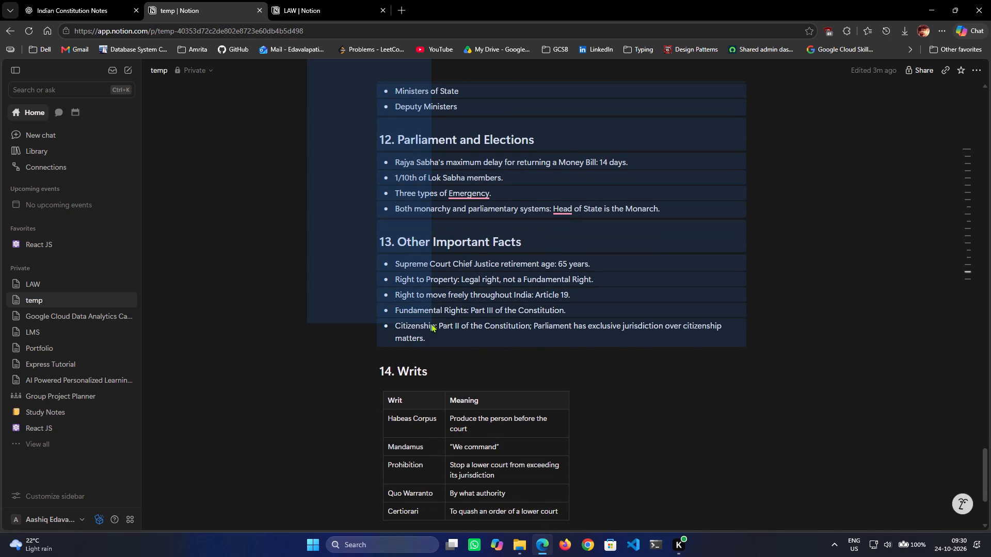
left_click_drag(431, 323, 468, 256)
scroll(431, 323, "down", 2)
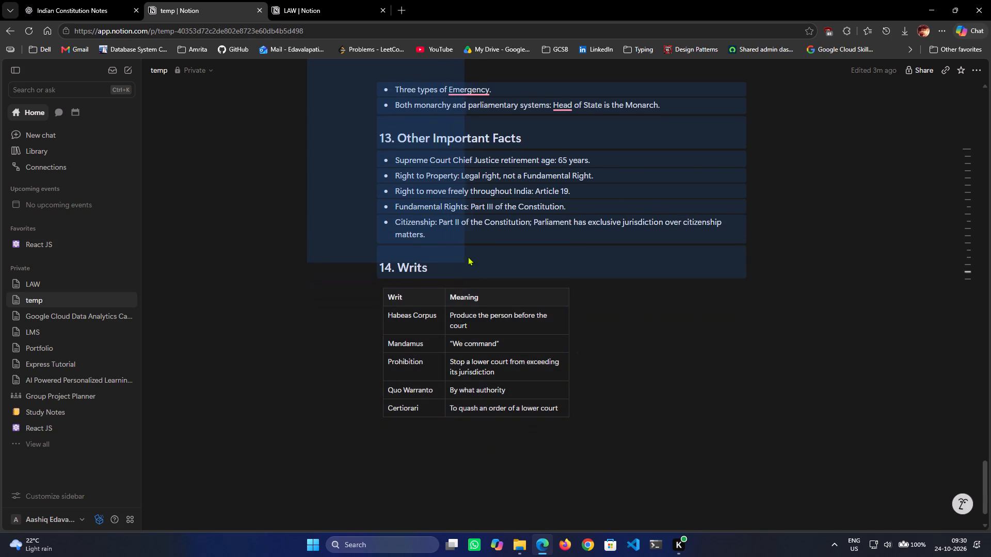
left_click_drag(468, 256, 476, 242)
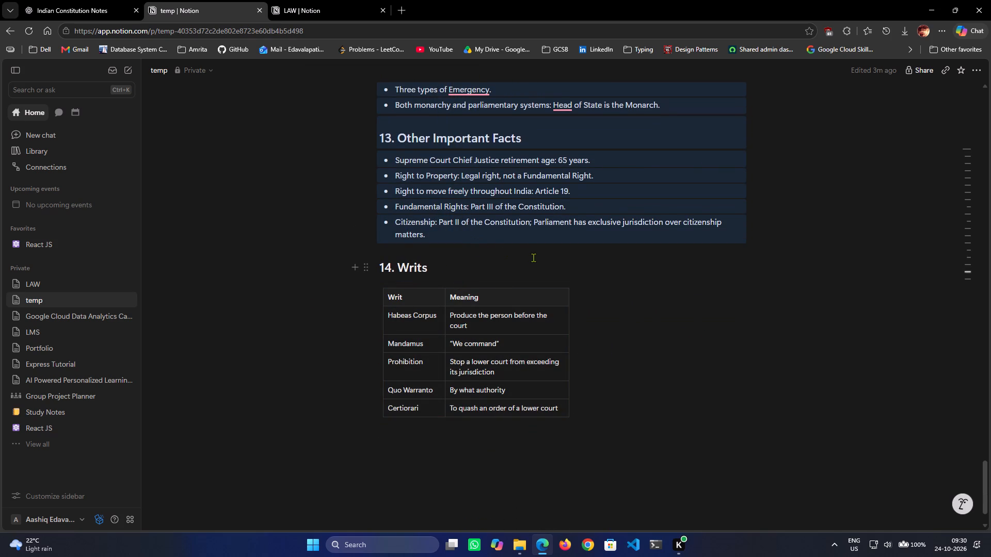
key("ctrl+c")
Paste the copied sections 8 to 13 below the divider at the end of the LAW page.
left_click(298, 0)
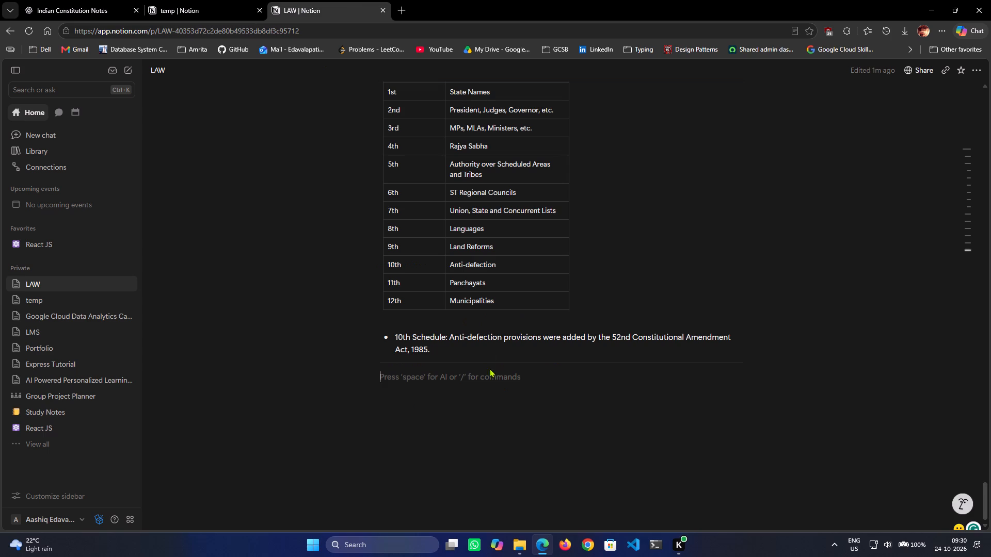
key("ctrl+v")
scroll(541, 438, "down", 2)
scroll(541, 438, "up", 1)
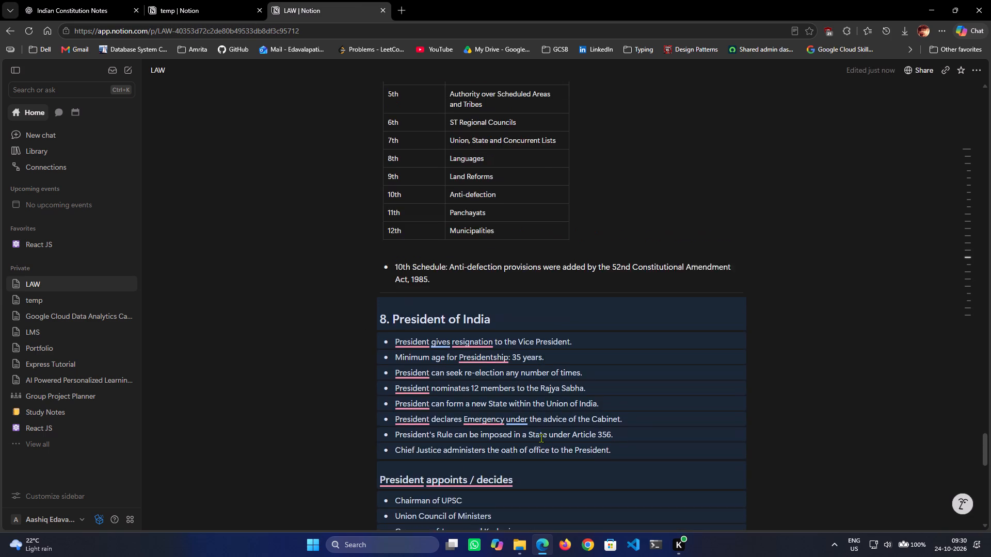
scroll(541, 438, "down", 3)
left_click(844, 369)
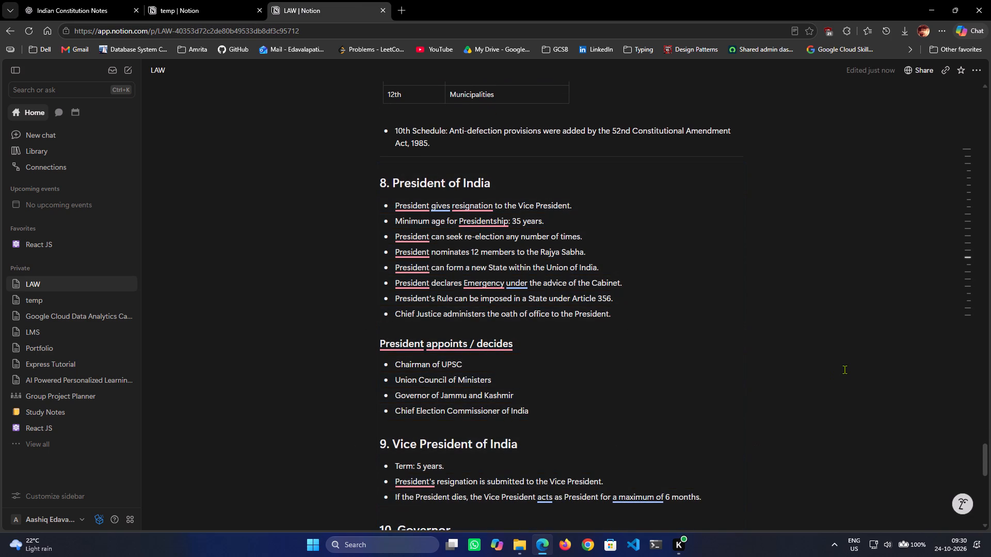